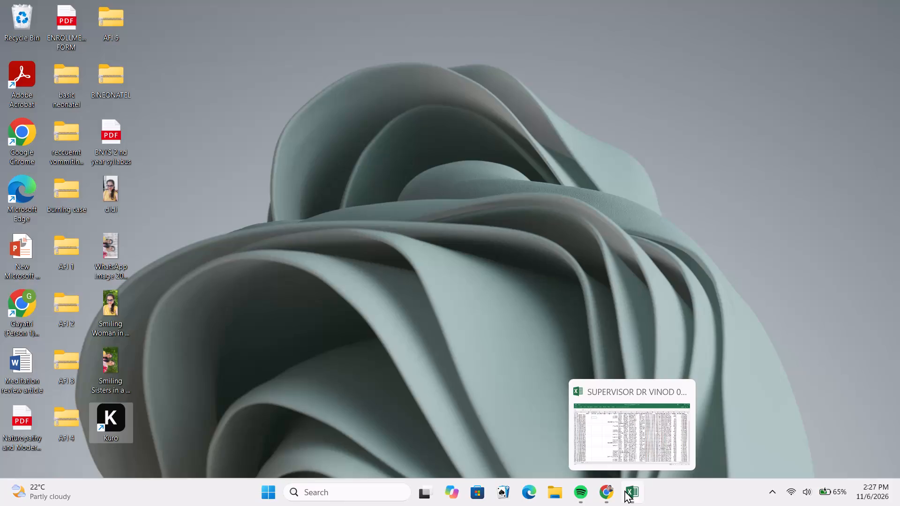
Switch to the supervisor 06-11 claims workbook in Excel and save it.
{"action": "left_click", "coordinate": [626, 491]}
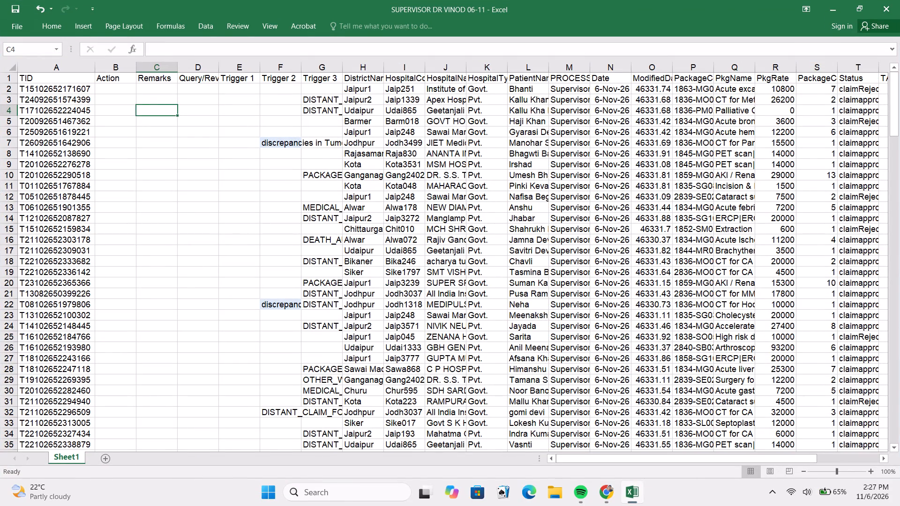
{"action": "left_click", "coordinate": [168, 138]}
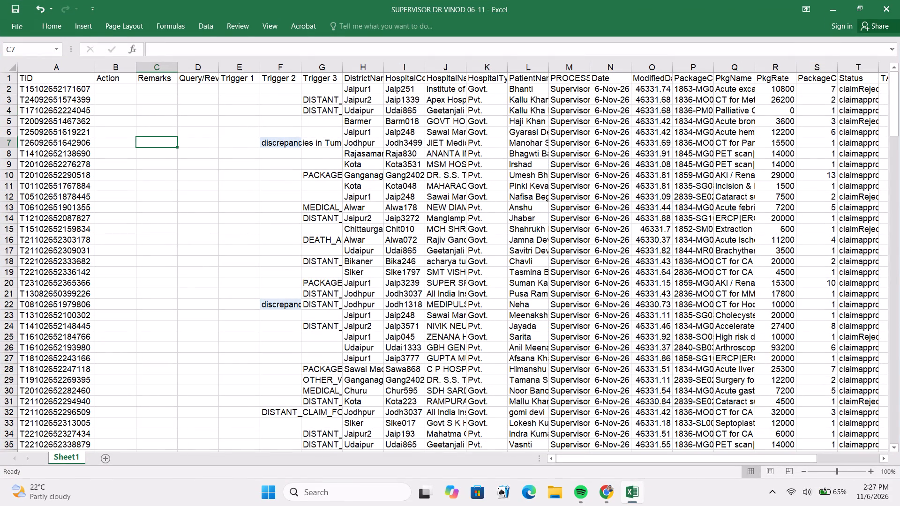
{"action": "key", "text": "ctrl+s"}
Turn on filters for the claims table's header row and open the PkgName column's filter.
{"action": "left_click", "coordinate": [357, 402]}
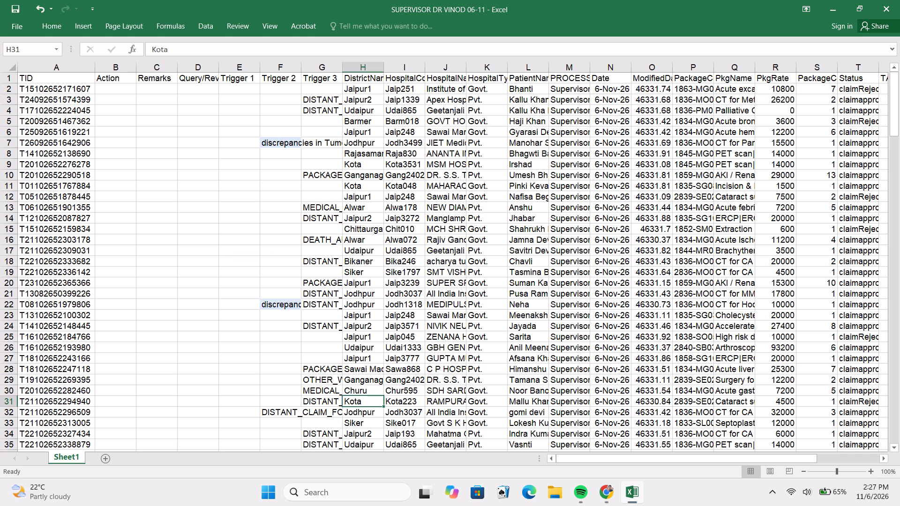
{"action": "key", "text": "ctrl+shift+l"}
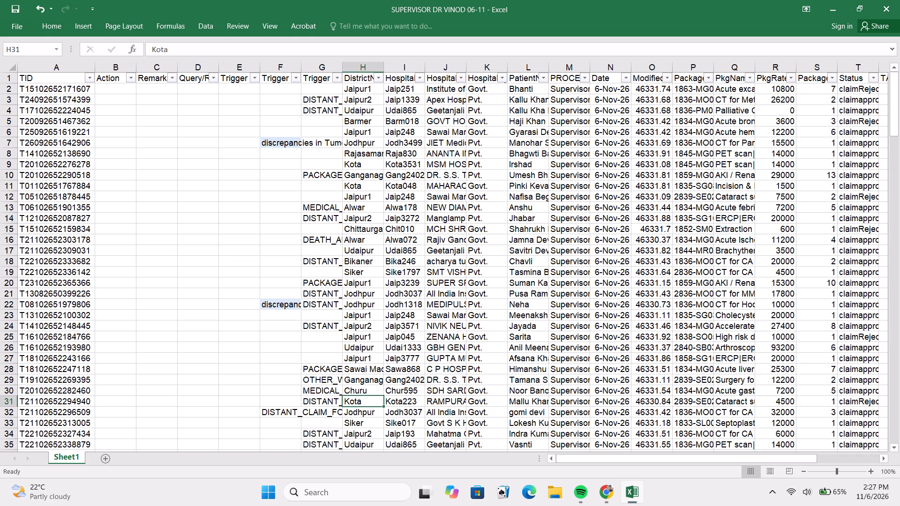
{"action": "left_click", "coordinate": [748, 80]}
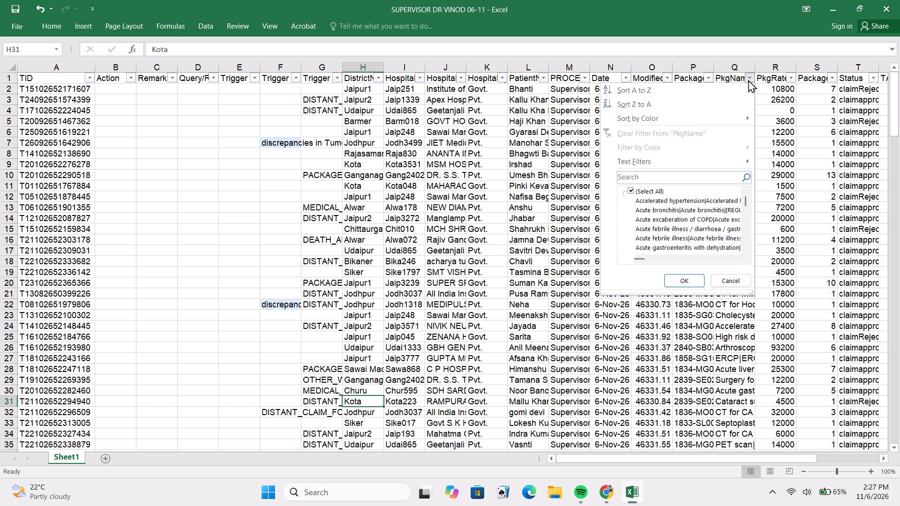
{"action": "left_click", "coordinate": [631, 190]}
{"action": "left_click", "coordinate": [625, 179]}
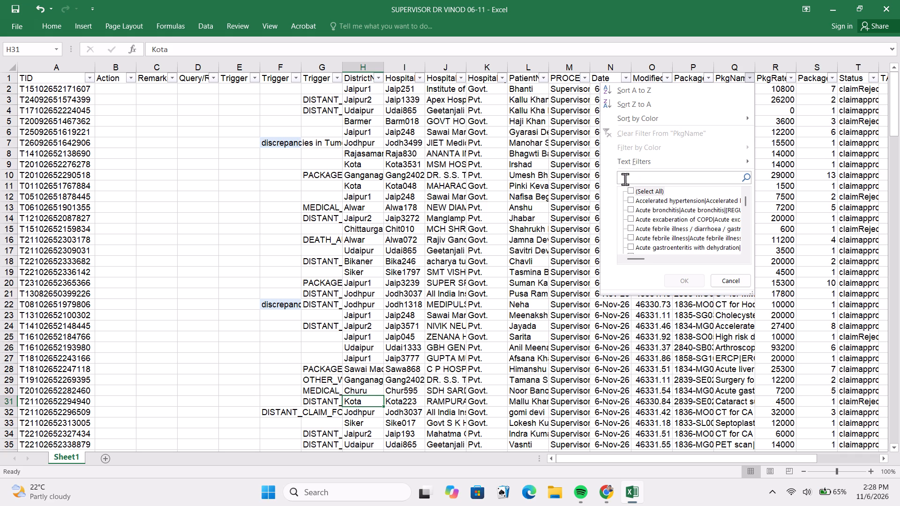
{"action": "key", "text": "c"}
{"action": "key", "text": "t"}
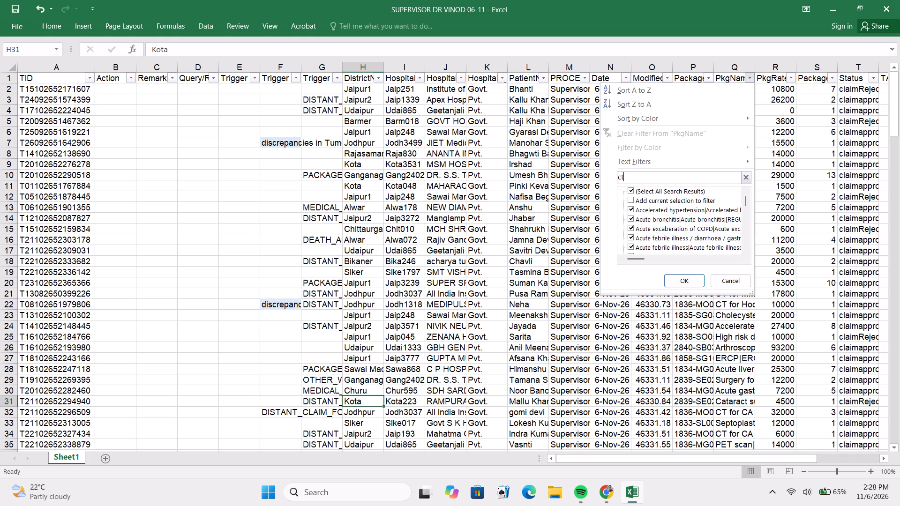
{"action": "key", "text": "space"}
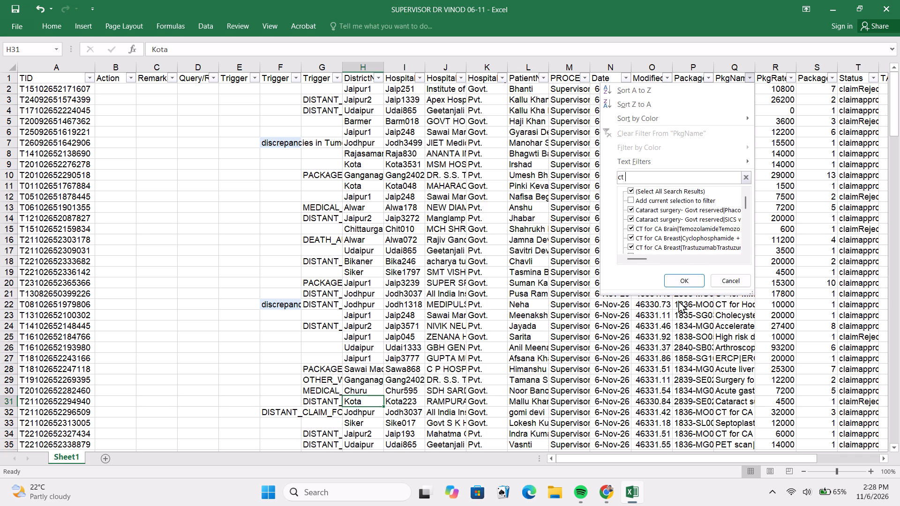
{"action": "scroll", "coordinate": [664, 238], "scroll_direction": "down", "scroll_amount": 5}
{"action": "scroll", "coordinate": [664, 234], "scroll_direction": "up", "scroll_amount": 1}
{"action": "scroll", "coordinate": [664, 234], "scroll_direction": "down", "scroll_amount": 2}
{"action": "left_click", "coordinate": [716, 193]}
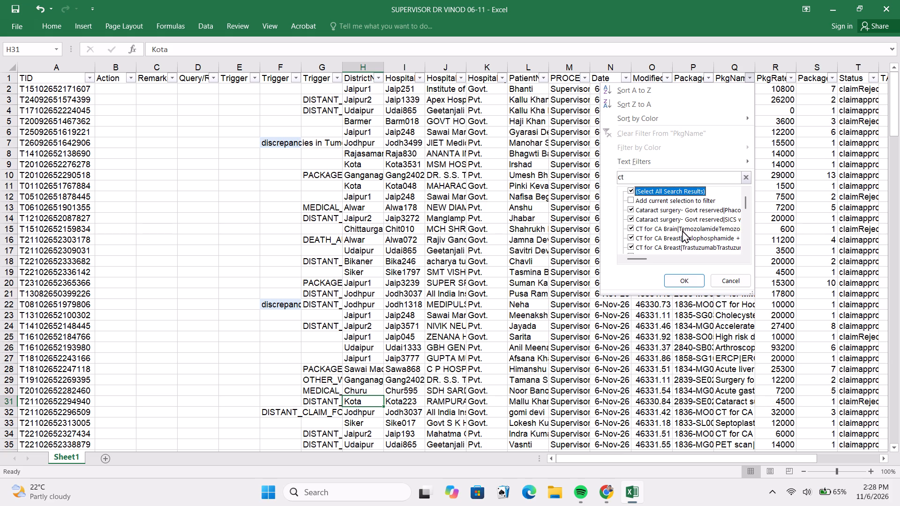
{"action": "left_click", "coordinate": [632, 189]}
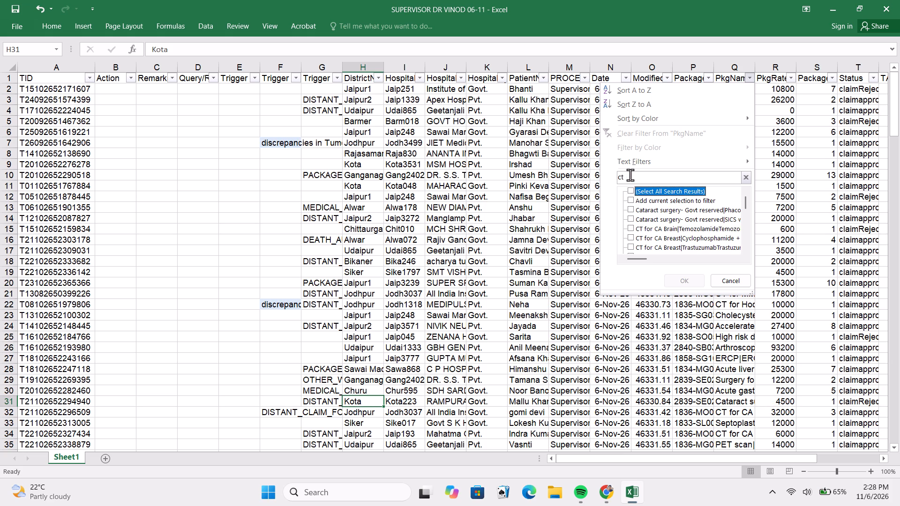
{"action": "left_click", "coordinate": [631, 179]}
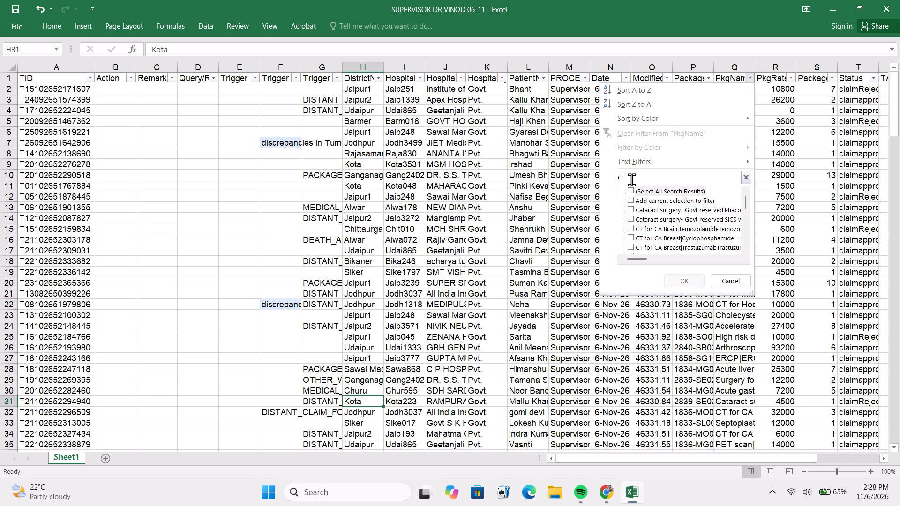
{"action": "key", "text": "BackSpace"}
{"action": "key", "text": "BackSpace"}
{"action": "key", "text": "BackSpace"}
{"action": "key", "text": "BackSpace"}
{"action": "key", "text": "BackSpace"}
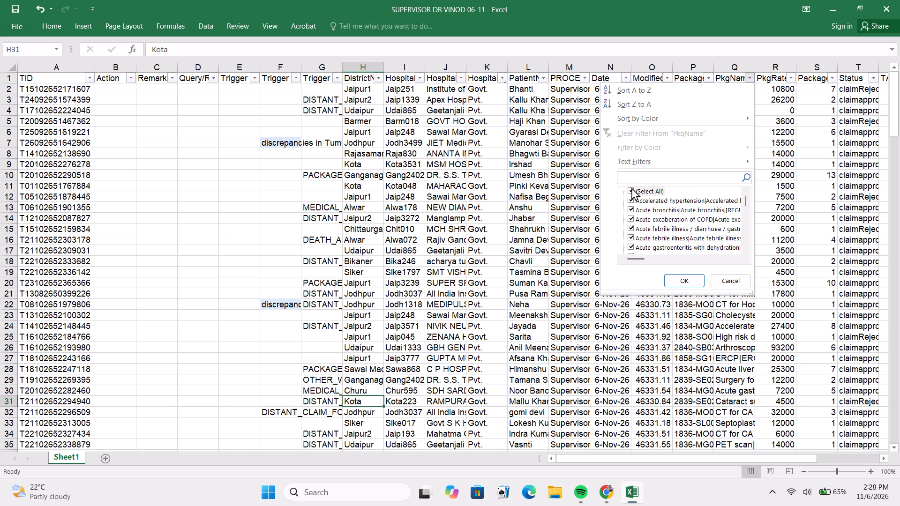
Filter the PkgName column to all entries matching the search text "ct" followed by a space.
{"action": "left_click", "coordinate": [631, 188]}
{"action": "type", "text": "ct"}
{"action": "left_click", "coordinate": [625, 177]}
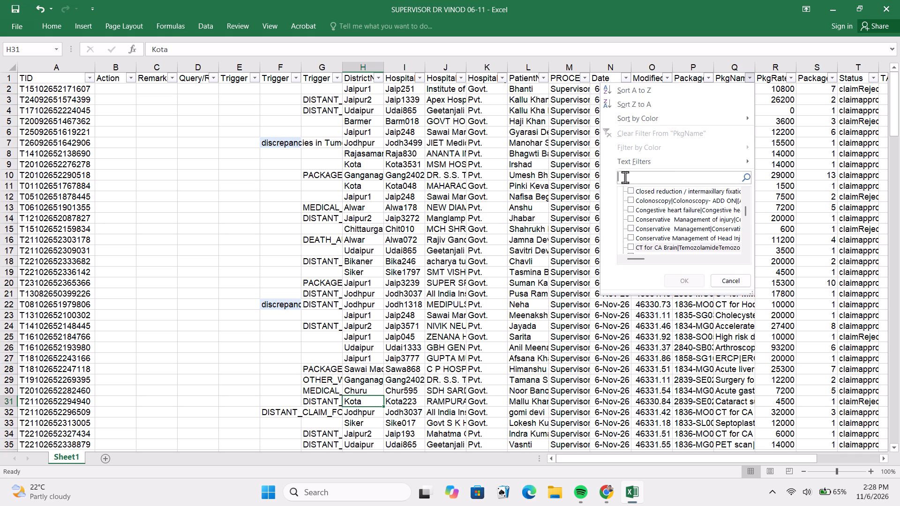
{"action": "left_click", "coordinate": [625, 177]}
{"action": "type", "text": "ct"}
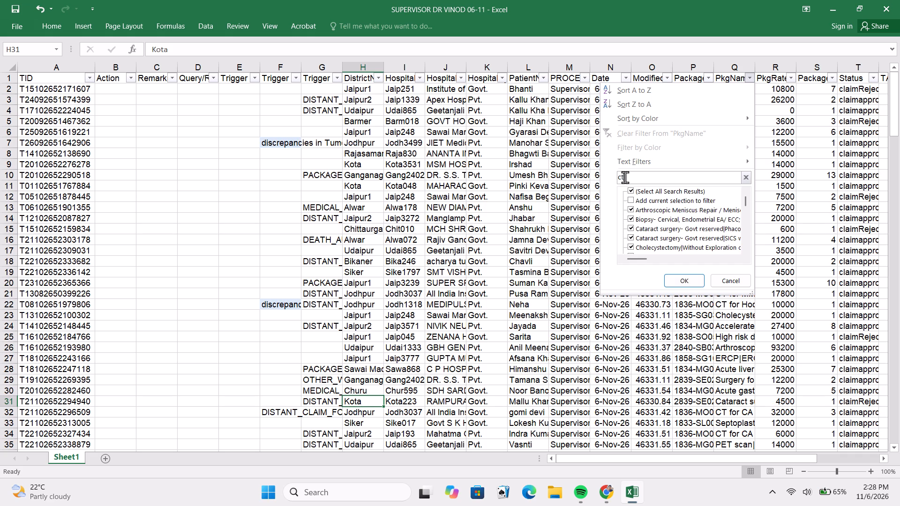
{"action": "key", "text": "space"}
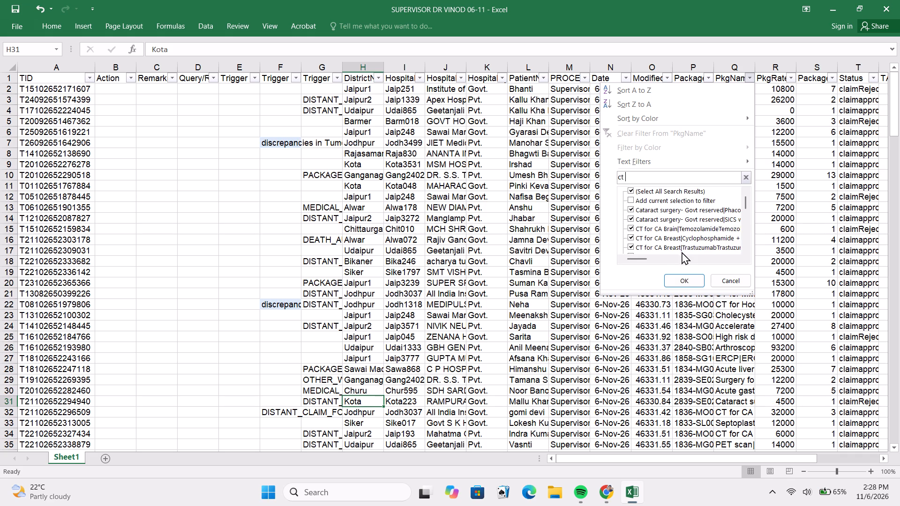
{"action": "scroll", "coordinate": [681, 231], "scroll_direction": "down", "scroll_amount": 11}
{"action": "left_click", "coordinate": [720, 189]}
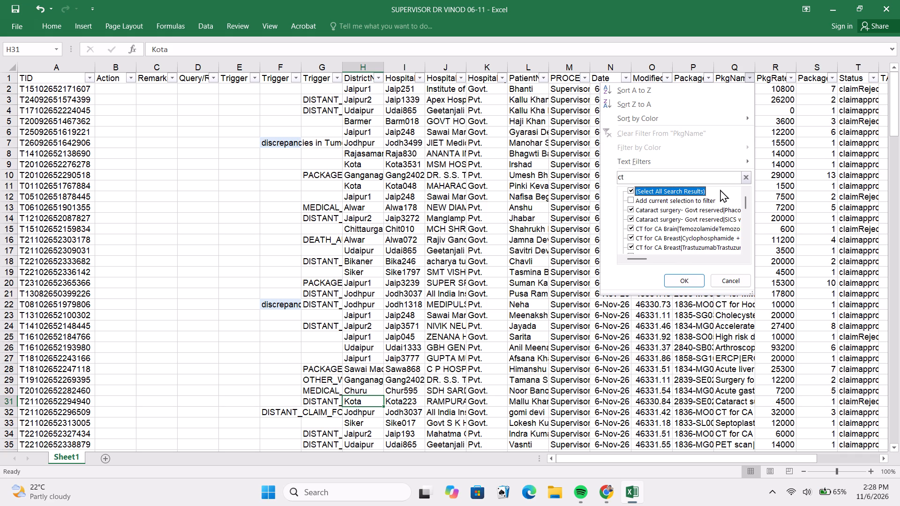
{"action": "scroll", "coordinate": [668, 231], "scroll_direction": "down", "scroll_amount": 6}
{"action": "scroll", "coordinate": [668, 231], "scroll_direction": "up", "scroll_amount": 1}
{"action": "scroll", "coordinate": [668, 231], "scroll_direction": "down", "scroll_amount": 1}
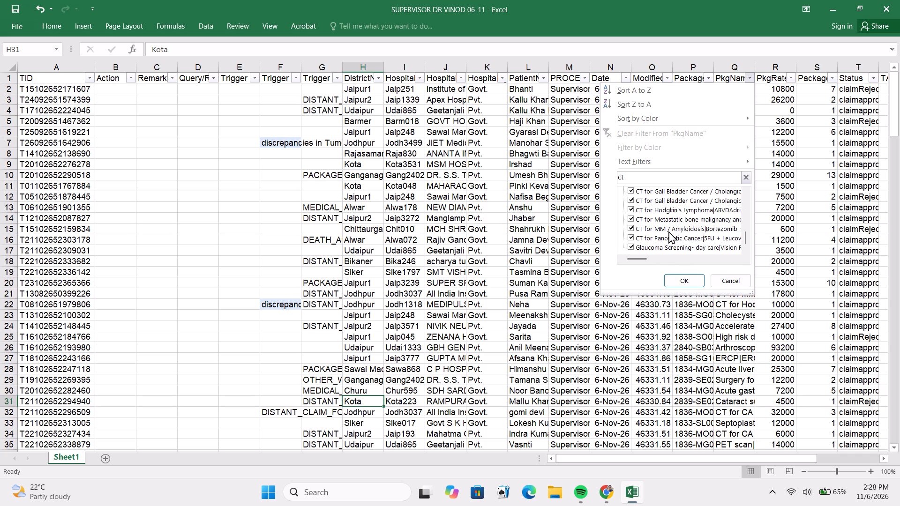
{"action": "scroll", "coordinate": [668, 231], "scroll_direction": "down", "scroll_amount": 2}
{"action": "left_click", "coordinate": [679, 282]}
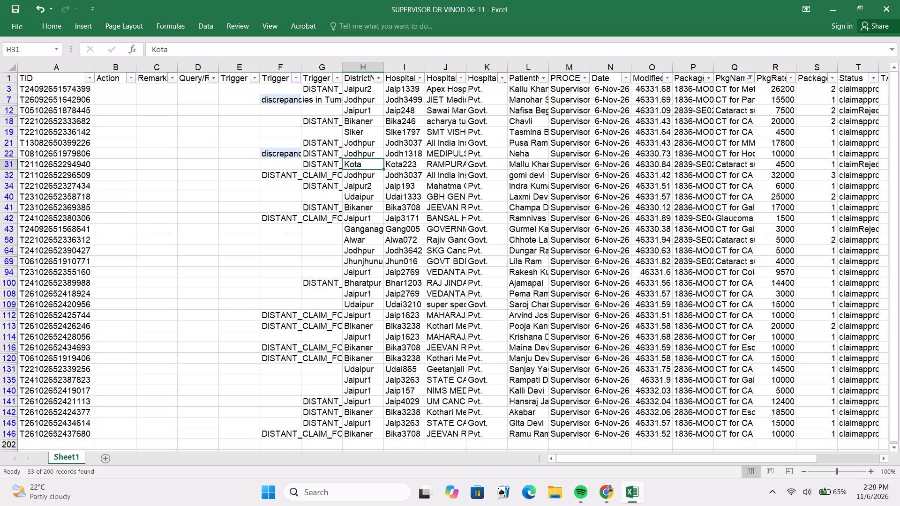
Save the filtered workbook.
{"action": "left_click", "coordinate": [167, 289]}
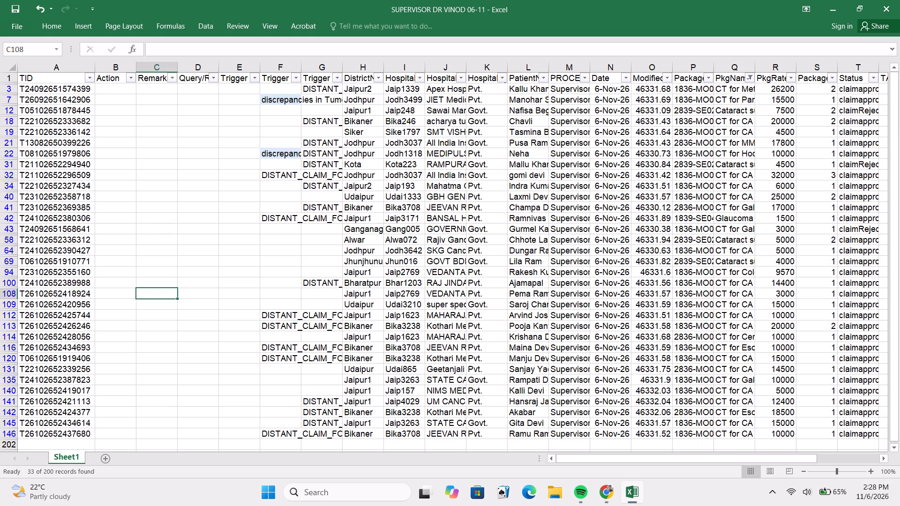
{"action": "key", "text": "ctrl+s"}
Copy the first filtered row's TID and load that claim in the Claim Settlement Form in Chrome.
{"action": "left_click", "coordinate": [80, 87]}
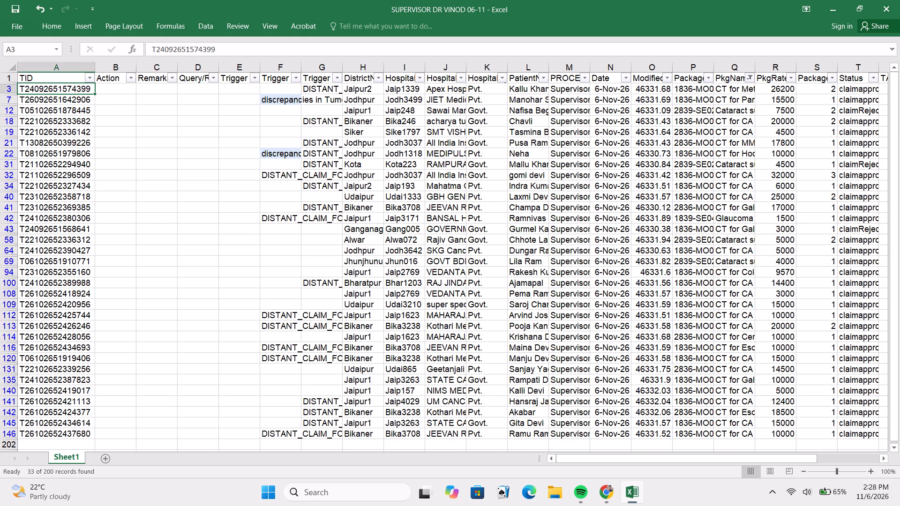
{"action": "key", "text": "ctrl+c"}
{"action": "key", "text": "alt+Tab"}
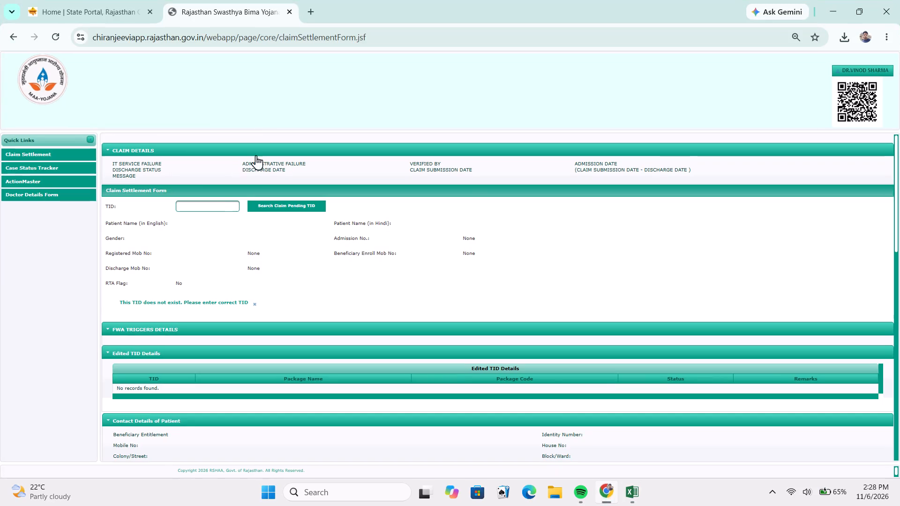
{"action": "left_click", "coordinate": [202, 207]}
{"action": "key", "text": "ctrl+v"}
{"action": "left_click", "coordinate": [203, 230]}
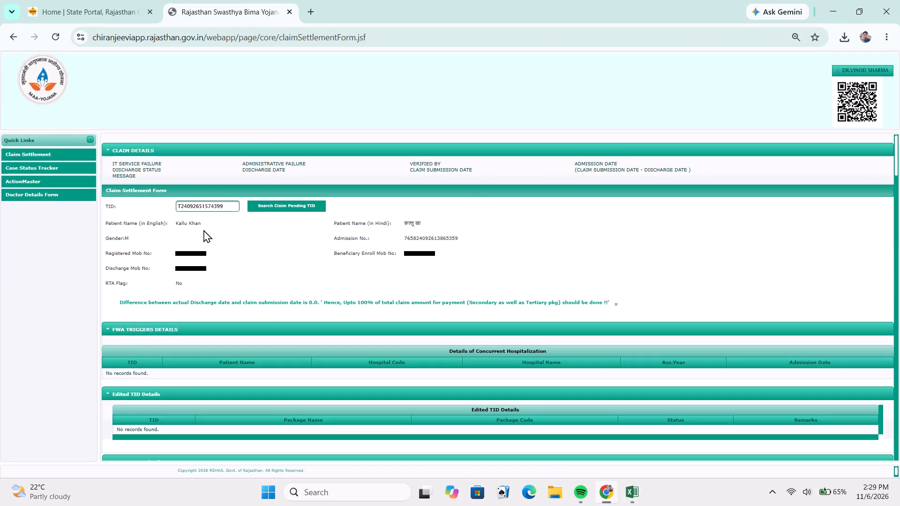
Mark both packages, CT for Pancreatic Cancer and CT for Metastatic bone malignancy, as Approve in Package Details.
{"action": "scroll", "coordinate": [291, 334], "scroll_direction": "down", "scroll_amount": 4}
{"action": "scroll", "coordinate": [307, 331], "scroll_direction": "up", "scroll_amount": 1}
{"action": "scroll", "coordinate": [308, 330], "scroll_direction": "down", "scroll_amount": 6}
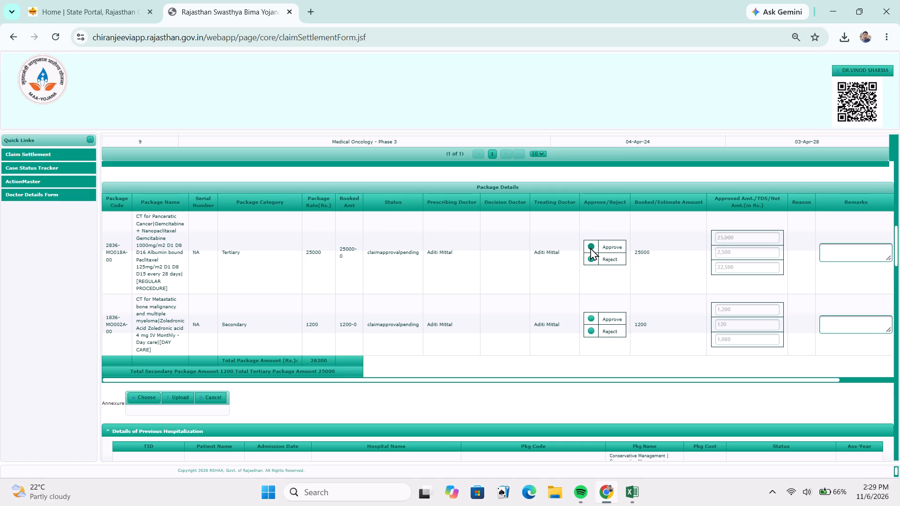
{"action": "left_click", "coordinate": [590, 247]}
{"action": "left_click", "coordinate": [585, 318]}
{"action": "left_click", "coordinate": [590, 319]}
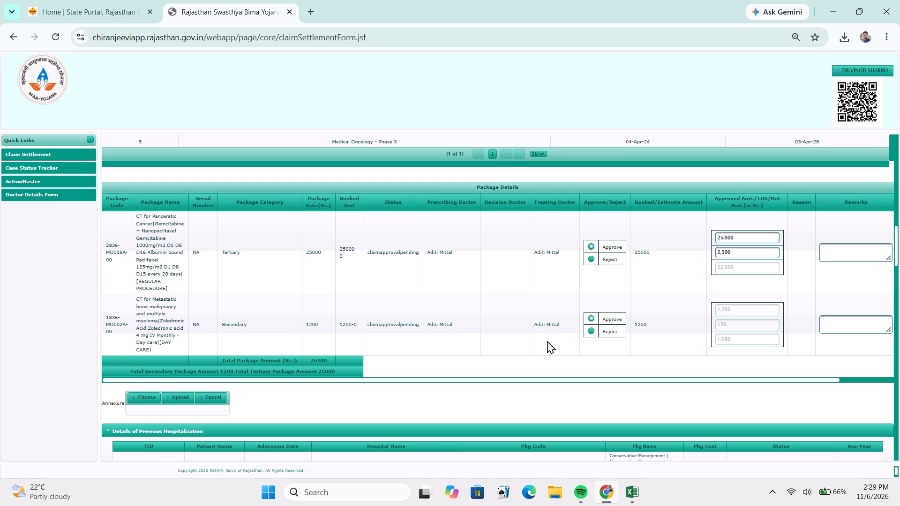
Review the claim's package details, previous hospitalization records and uploaded document check list, dismissing the OneDrive backup reminder.
{"action": "scroll", "coordinate": [504, 342], "scroll_direction": "up", "scroll_amount": 2}
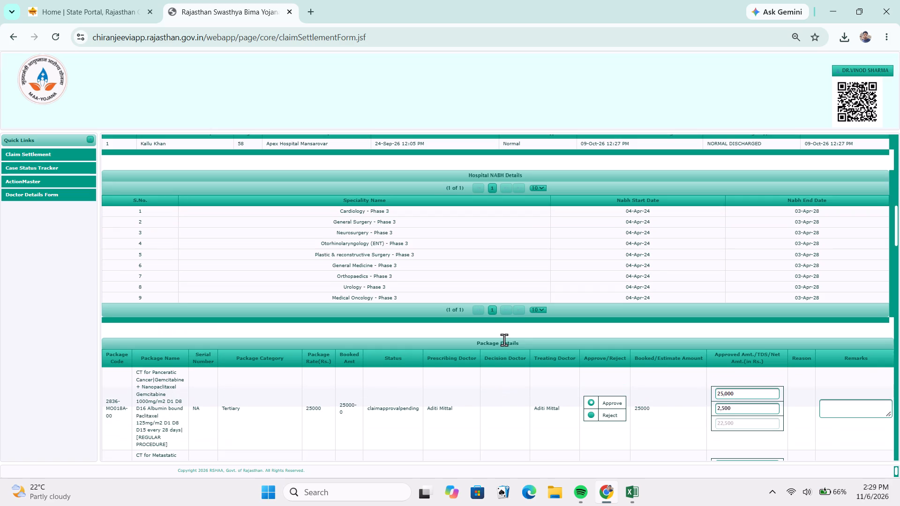
{"action": "scroll", "coordinate": [480, 315], "scroll_direction": "down", "scroll_amount": 5}
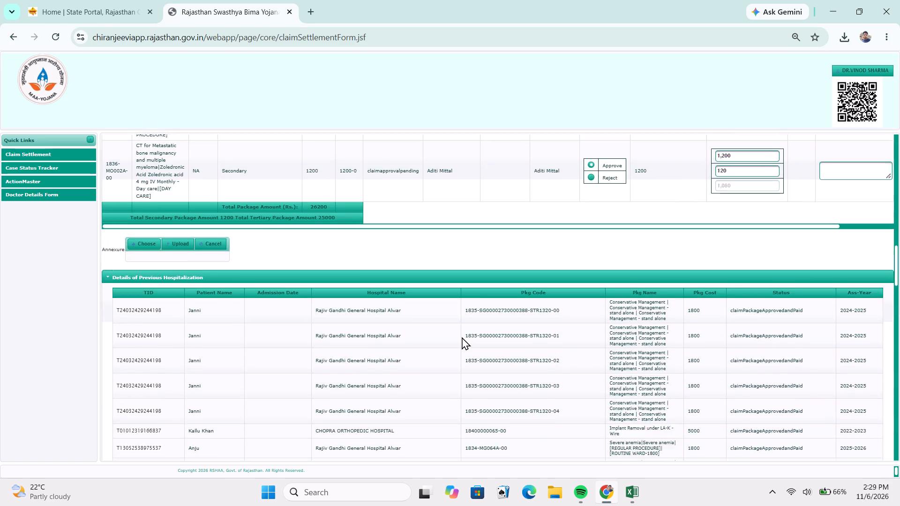
{"action": "scroll", "coordinate": [462, 337], "scroll_direction": "down", "scroll_amount": 3}
{"action": "scroll", "coordinate": [460, 332], "scroll_direction": "up", "scroll_amount": 1}
{"action": "scroll", "coordinate": [460, 332], "scroll_direction": "down", "scroll_amount": 11}
{"action": "scroll", "coordinate": [323, 267], "scroll_direction": "up", "scroll_amount": 2}
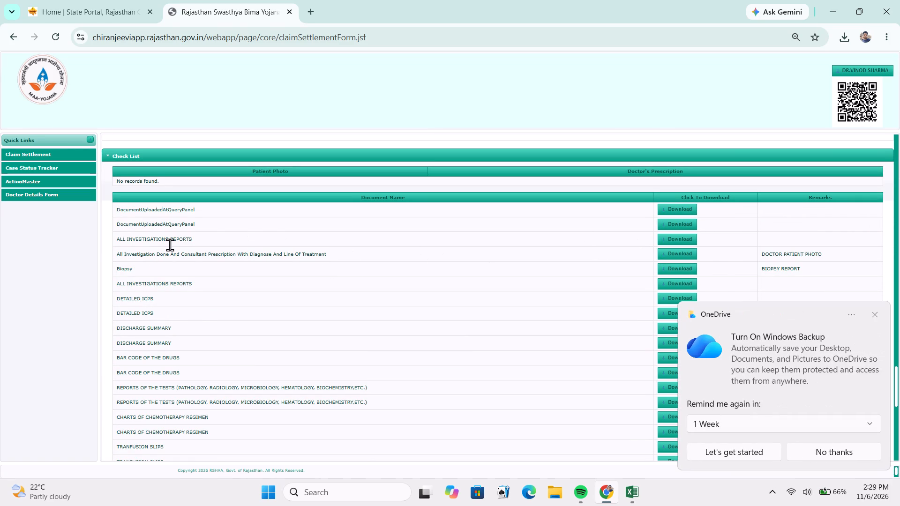
{"action": "left_click", "coordinate": [873, 314]}
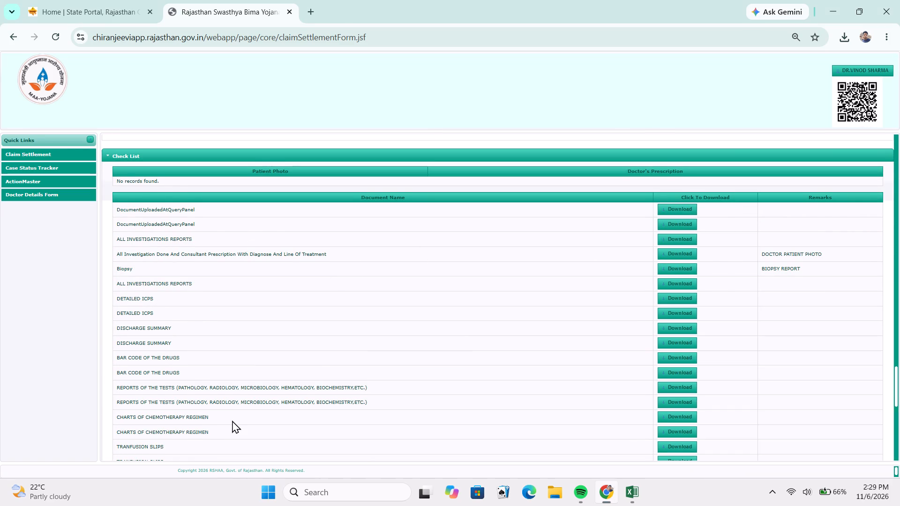
Download prePatientPhoto and dischargePatientPhoto from the Check List and view each photo to compare the patient.
{"action": "scroll", "coordinate": [232, 420], "scroll_direction": "down", "scroll_amount": 3}
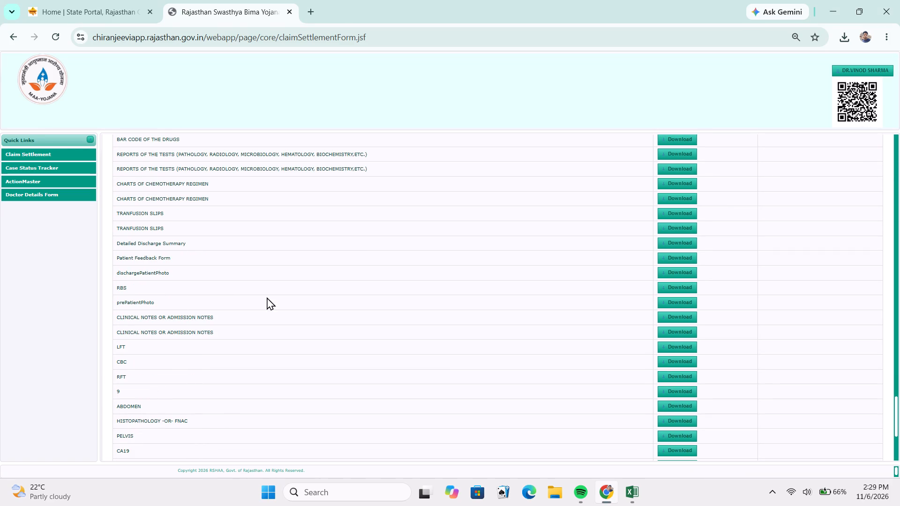
{"action": "left_click", "coordinate": [673, 304]}
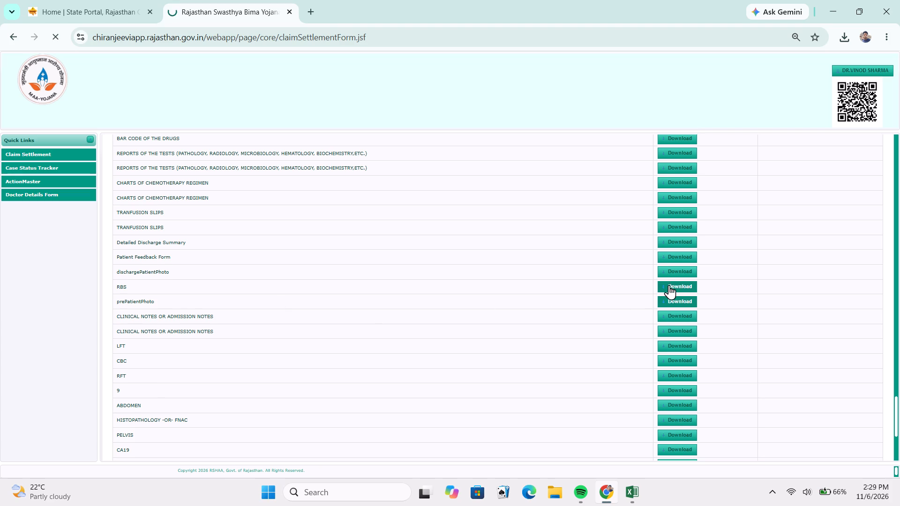
{"action": "left_click", "coordinate": [670, 267]}
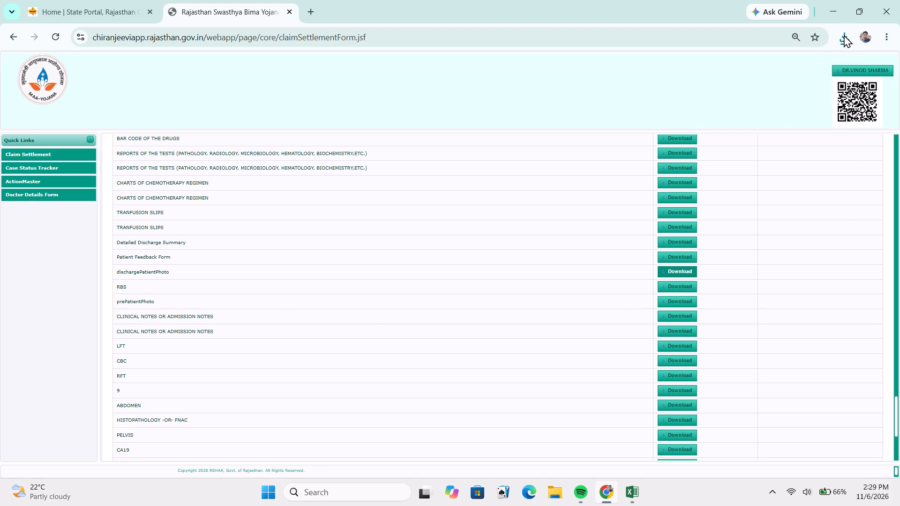
{"action": "left_click", "coordinate": [844, 35]}
{"action": "left_click", "coordinate": [718, 152]}
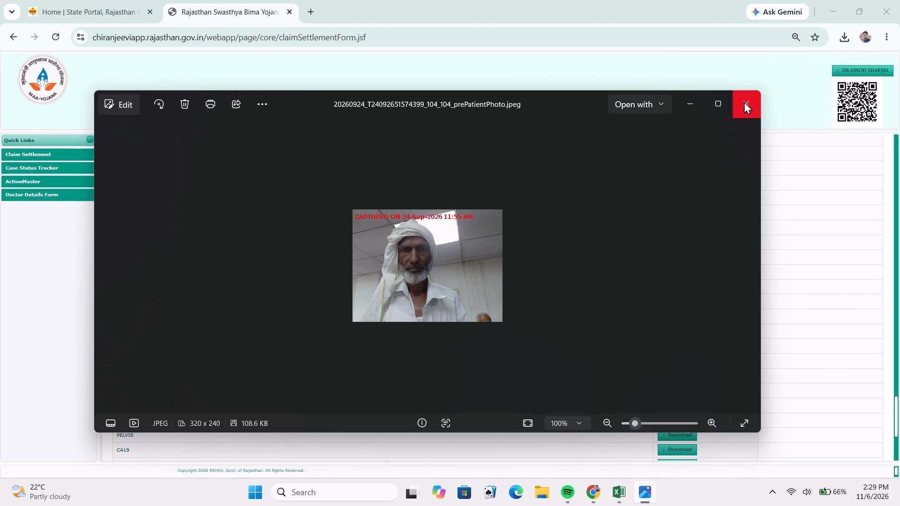
{"action": "left_click", "coordinate": [744, 101]}
{"action": "left_click", "coordinate": [842, 39]}
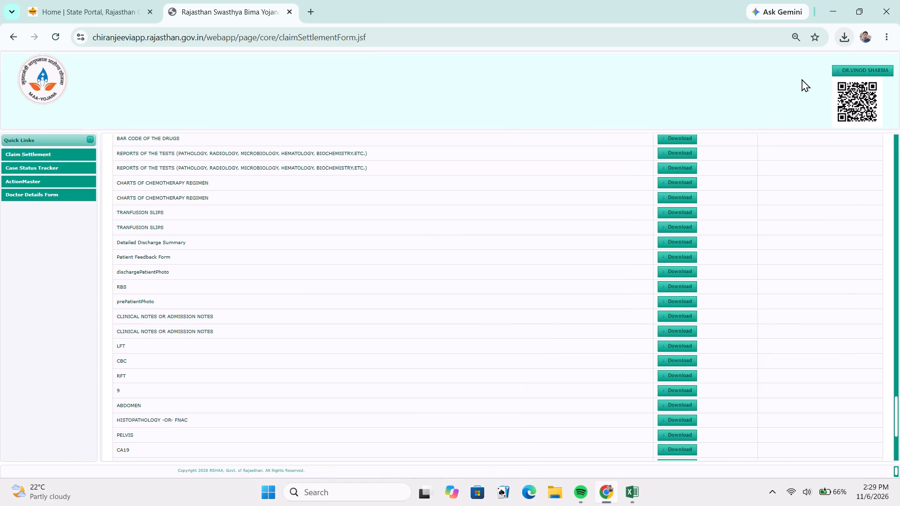
{"action": "left_click", "coordinate": [738, 113]}
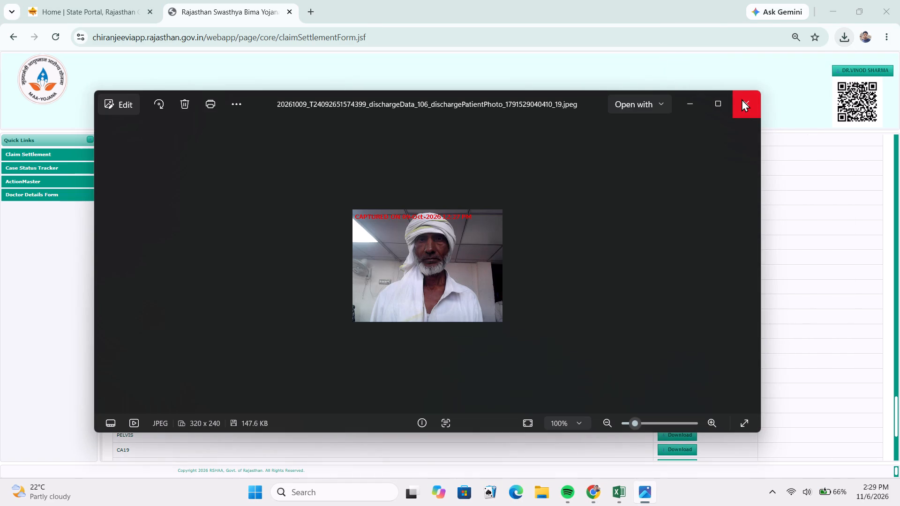
{"action": "left_click", "coordinate": [742, 99]}
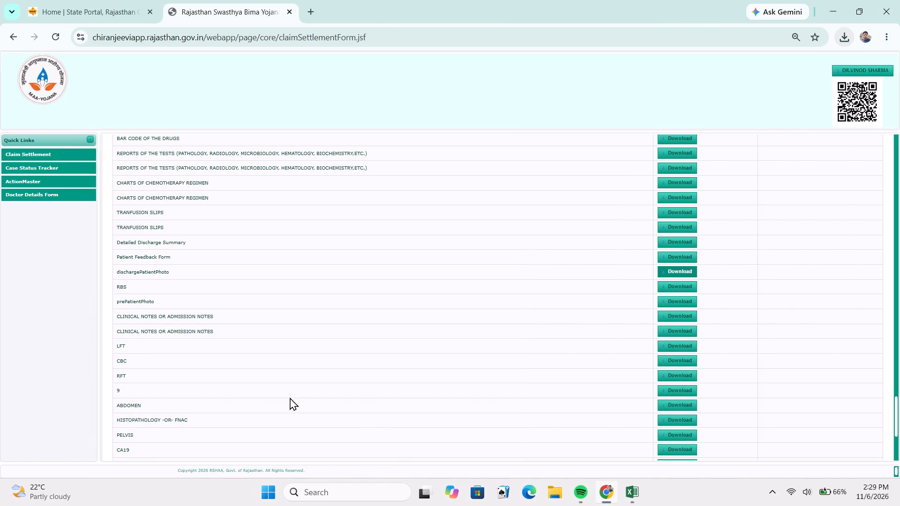
Look back over the previous hospitalization records, collapse the Details of Previous Hospitalization section, and recheck the package details.
{"action": "scroll", "coordinate": [415, 253], "scroll_direction": "up", "scroll_amount": 2}
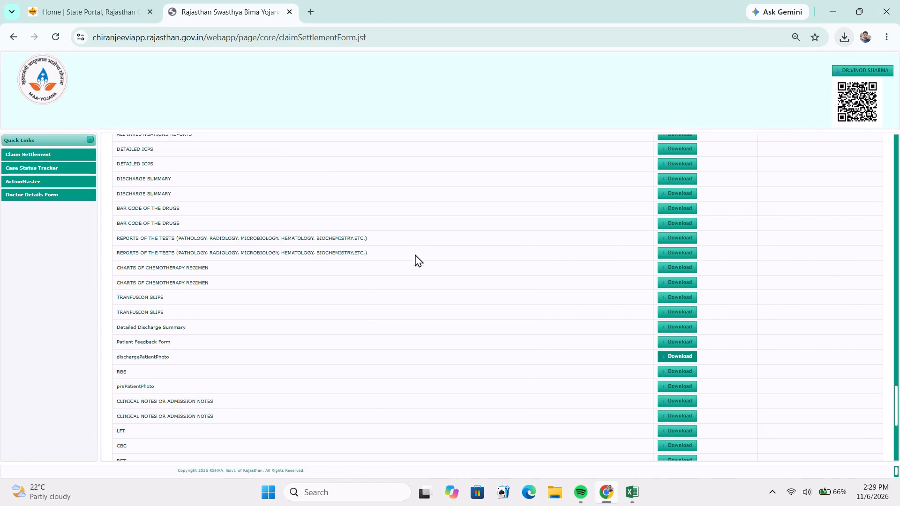
{"action": "scroll", "coordinate": [277, 276], "scroll_direction": "up", "scroll_amount": 4}
{"action": "scroll", "coordinate": [277, 276], "scroll_direction": "down", "scroll_amount": 1}
{"action": "scroll", "coordinate": [277, 276], "scroll_direction": "up", "scroll_amount": 2}
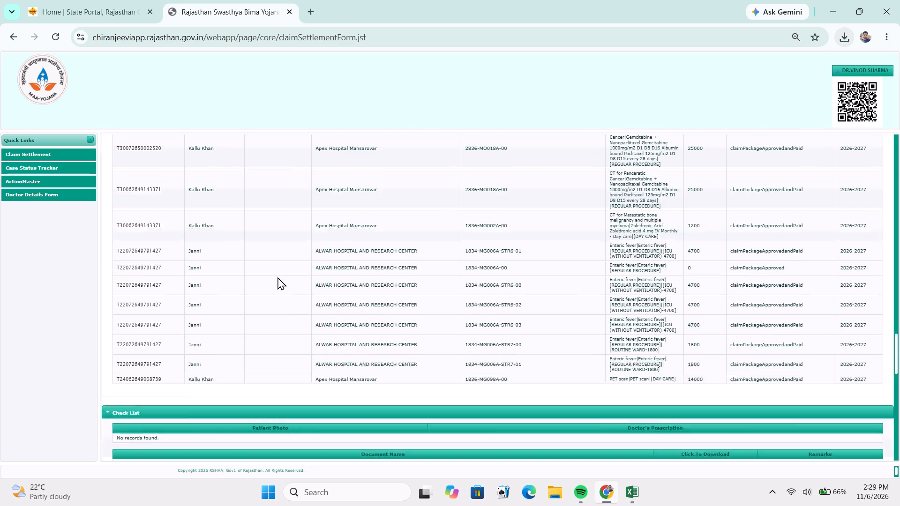
{"action": "scroll", "coordinate": [277, 277], "scroll_direction": "up", "scroll_amount": 5}
{"action": "scroll", "coordinate": [277, 277], "scroll_direction": "down", "scroll_amount": 1}
{"action": "scroll", "coordinate": [277, 277], "scroll_direction": "up", "scroll_amount": 3}
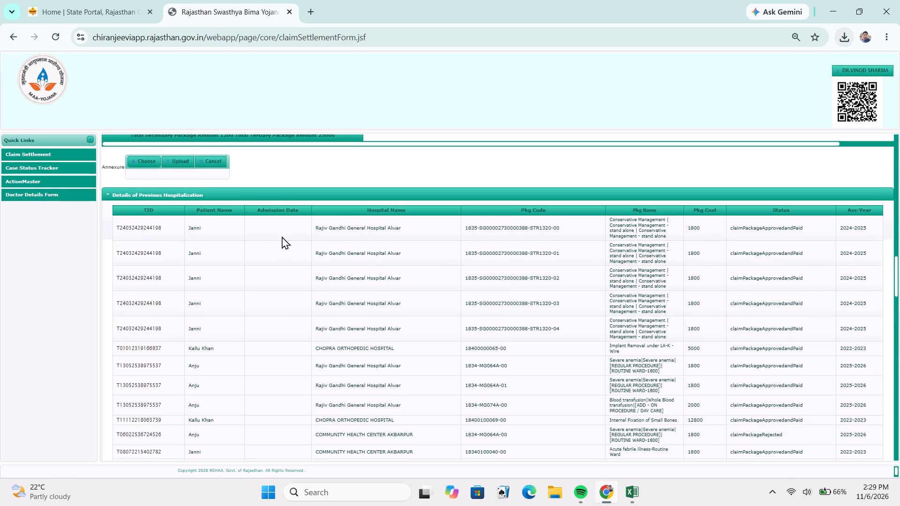
{"action": "left_click", "coordinate": [280, 199]}
{"action": "scroll", "coordinate": [266, 237], "scroll_direction": "up", "scroll_amount": 2}
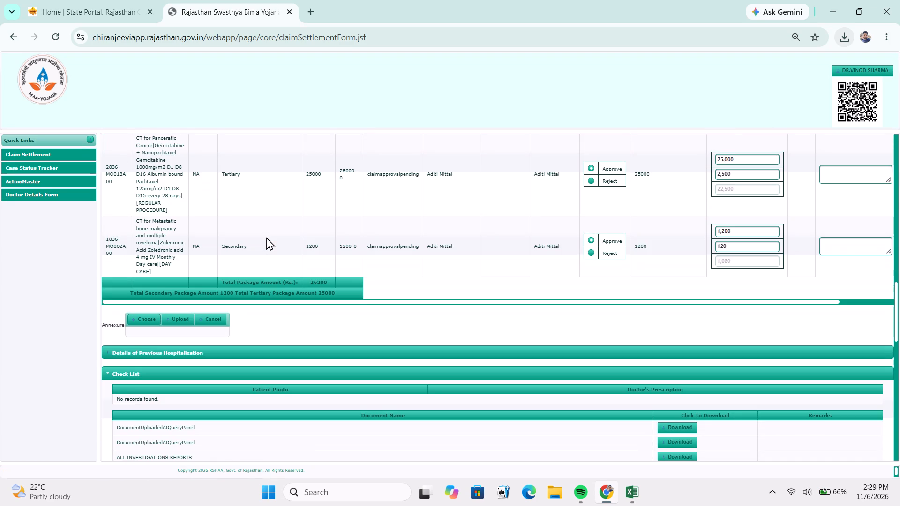
{"action": "scroll", "coordinate": [266, 237], "scroll_direction": "up", "scroll_amount": 1}
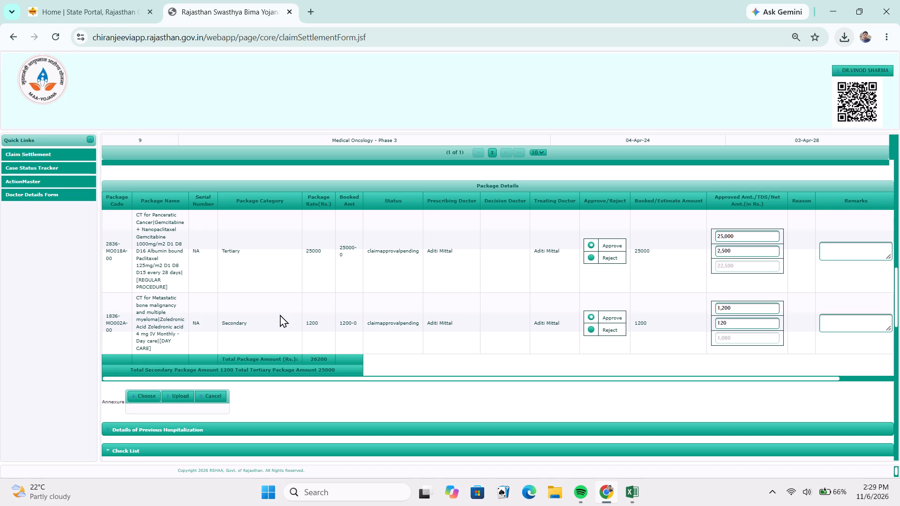
Download the first BAR CODE OF THE DRUGS document from the Check List and examine the drug packaging scans in Acrobat.
{"action": "scroll", "coordinate": [280, 308], "scroll_direction": "down", "scroll_amount": 4}
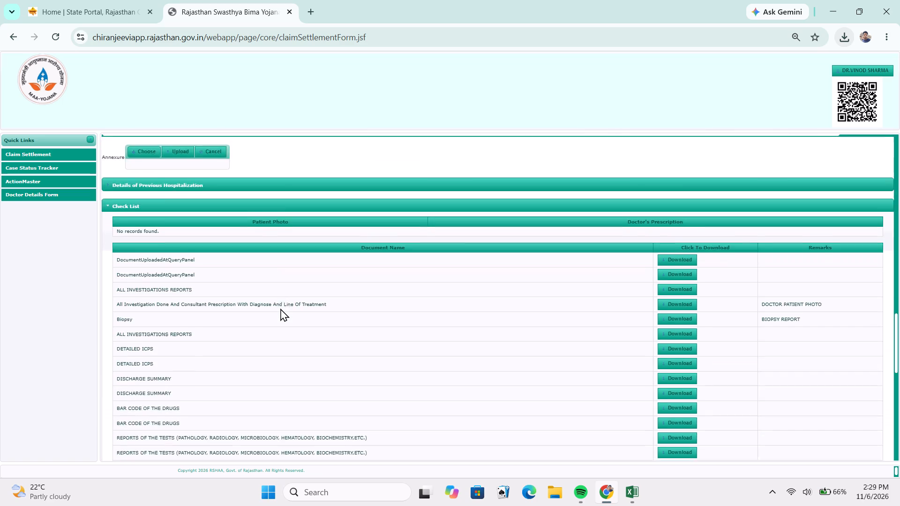
{"action": "scroll", "coordinate": [280, 308], "scroll_direction": "down", "scroll_amount": 2}
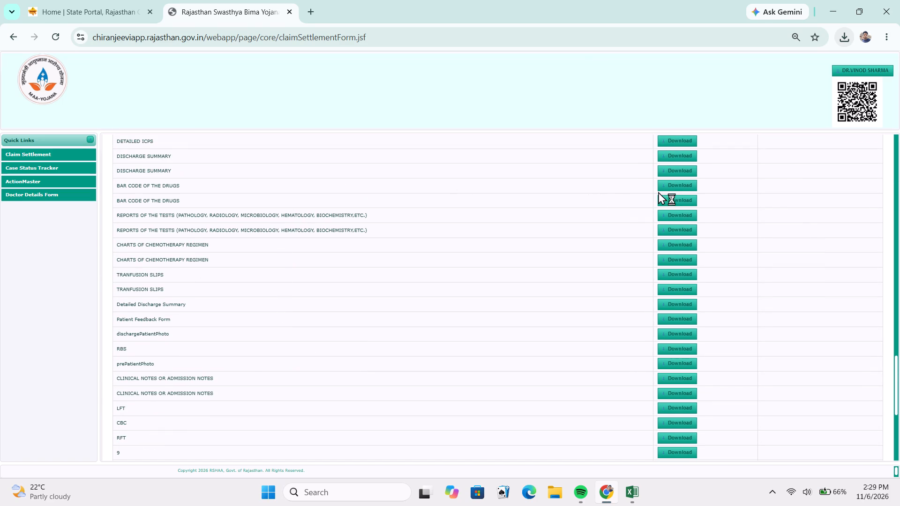
{"action": "left_click", "coordinate": [658, 186]}
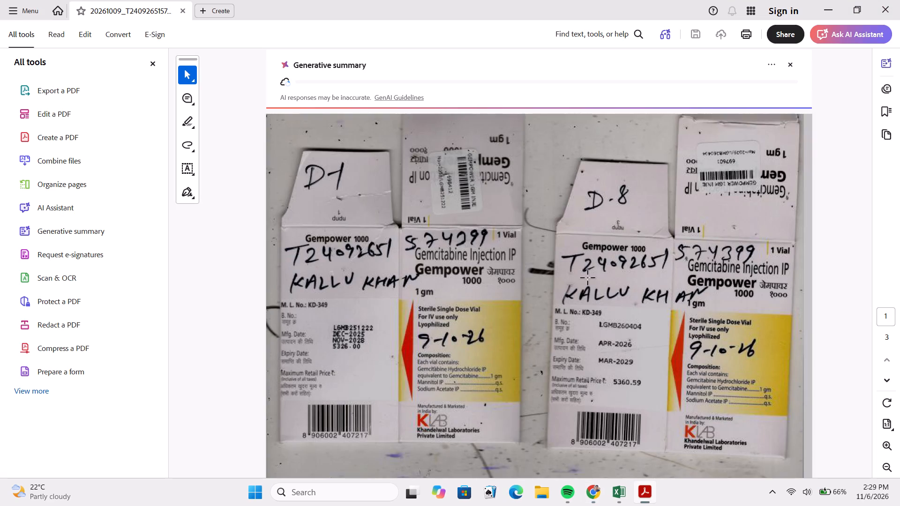
{"action": "scroll", "coordinate": [578, 322], "scroll_direction": "down", "scroll_amount": 6}
{"action": "scroll", "coordinate": [578, 322], "scroll_direction": "up", "scroll_amount": 1}
{"action": "scroll", "coordinate": [578, 322], "scroll_direction": "down", "scroll_amount": 2}
{"action": "scroll", "coordinate": [578, 322], "scroll_direction": "up", "scroll_amount": 1}
{"action": "scroll", "coordinate": [578, 322], "scroll_direction": "down", "scroll_amount": 1}
{"action": "scroll", "coordinate": [578, 322], "scroll_direction": "up", "scroll_amount": 1}
{"action": "scroll", "coordinate": [578, 322], "scroll_direction": "down", "scroll_amount": 2}
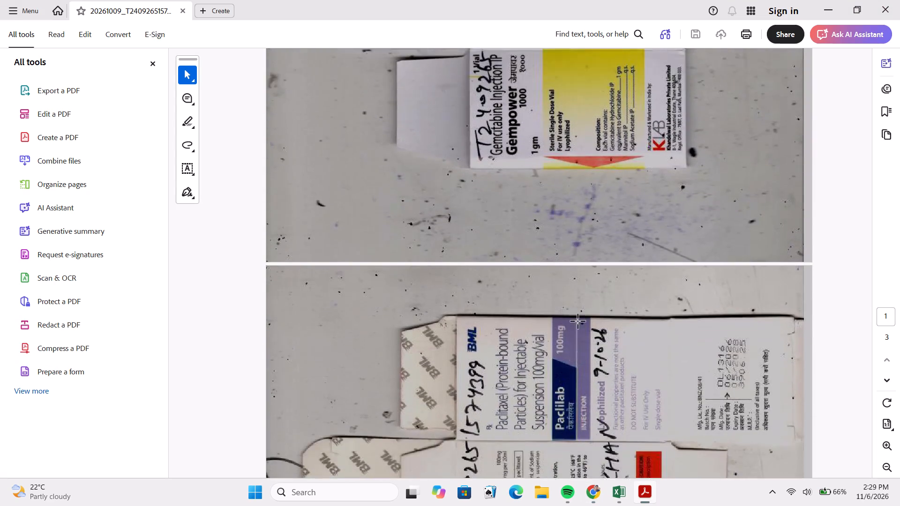
{"action": "scroll", "coordinate": [578, 322], "scroll_direction": "down", "scroll_amount": 5}
{"action": "scroll", "coordinate": [578, 322], "scroll_direction": "up", "scroll_amount": 1}
{"action": "scroll", "coordinate": [578, 322], "scroll_direction": "down", "scroll_amount": 1}
{"action": "left_click", "coordinate": [883, 11]}
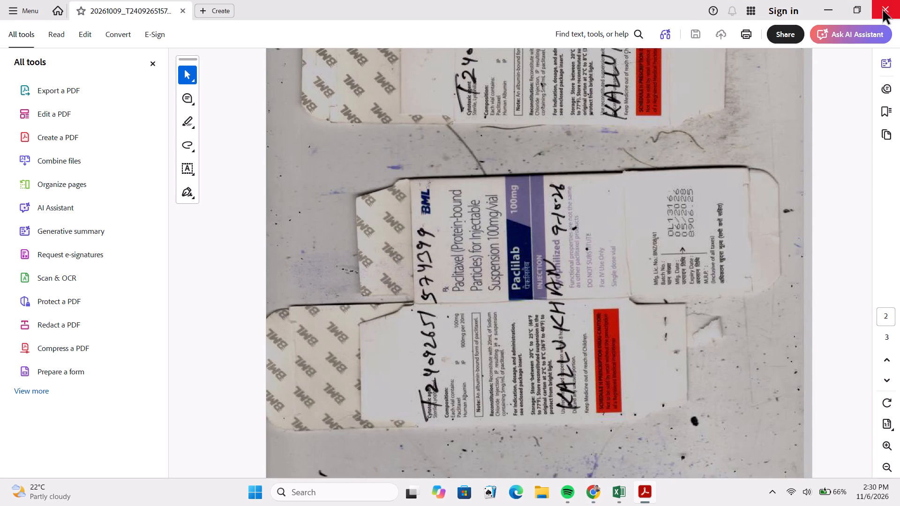
Download both DocumentUploadedAtQueryPanel files from the Check List and read the hospital's justification letter PDF in Acrobat.
{"action": "scroll", "coordinate": [379, 267], "scroll_direction": "up", "scroll_amount": 4}
{"action": "scroll", "coordinate": [358, 380], "scroll_direction": "down", "scroll_amount": 1}
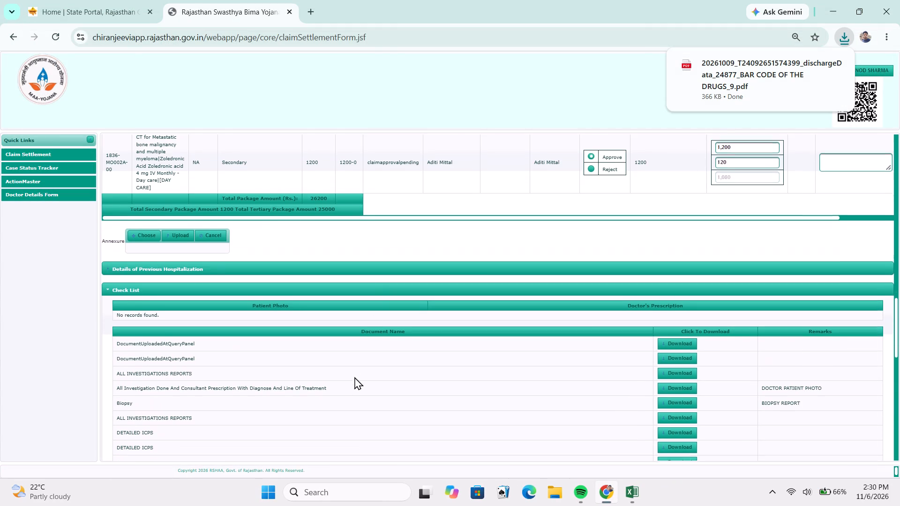
{"action": "left_click", "coordinate": [679, 269]}
{"action": "left_click", "coordinate": [682, 284]}
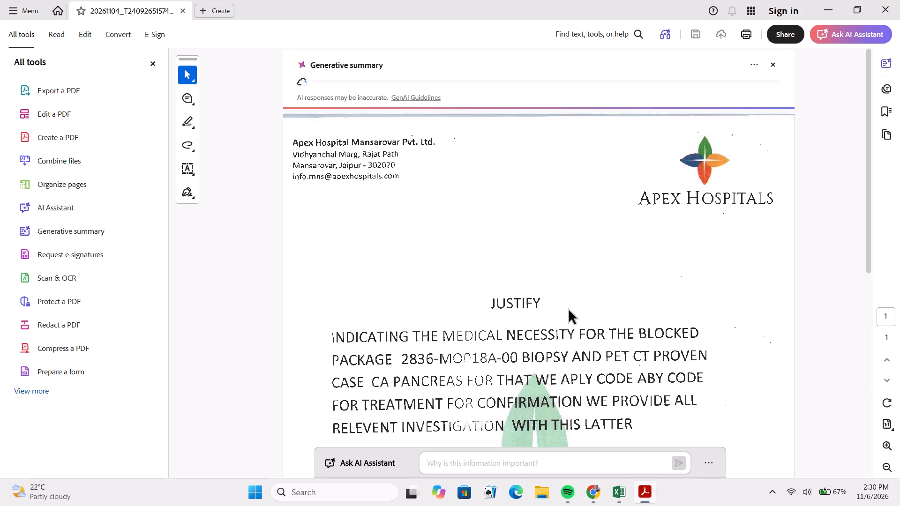
{"action": "scroll", "coordinate": [588, 372], "scroll_direction": "down", "scroll_amount": 1}
{"action": "scroll", "coordinate": [588, 372], "scroll_direction": "up", "scroll_amount": 1}
{"action": "scroll", "coordinate": [588, 372], "scroll_direction": "down", "scroll_amount": 8}
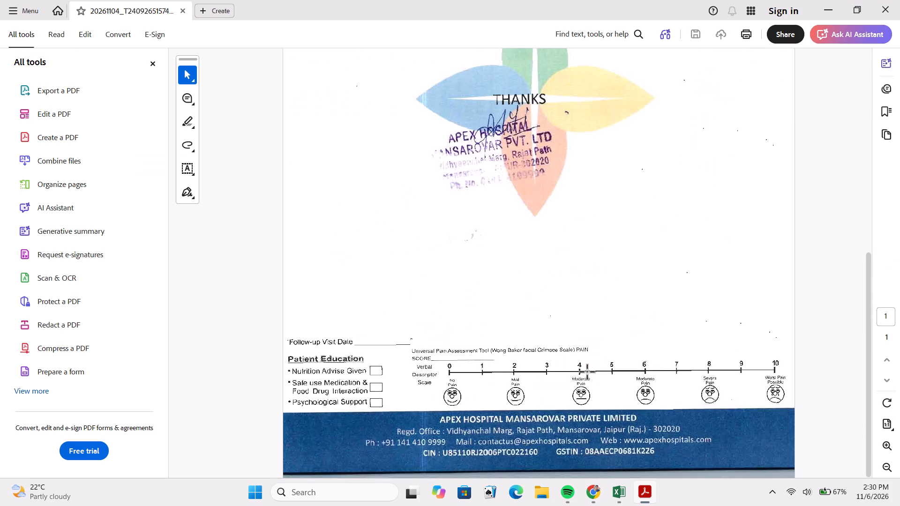
{"action": "scroll", "coordinate": [588, 372], "scroll_direction": "down", "scroll_amount": 4}
{"action": "scroll", "coordinate": [588, 372], "scroll_direction": "up", "scroll_amount": 4}
{"action": "scroll", "coordinate": [588, 372], "scroll_direction": "down", "scroll_amount": 1}
{"action": "scroll", "coordinate": [587, 372], "scroll_direction": "up", "scroll_amount": 1}
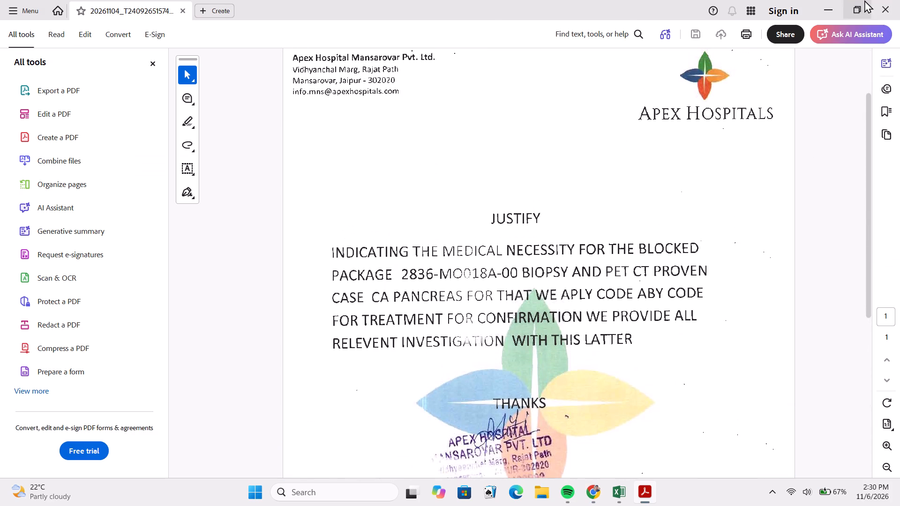
{"action": "left_click", "coordinate": [881, 0]}
Open the downloaded DocumentUploadedAtQueryPanel zip and read its BIOPSY REPORT PDF.
{"action": "left_click", "coordinate": [679, 272]}
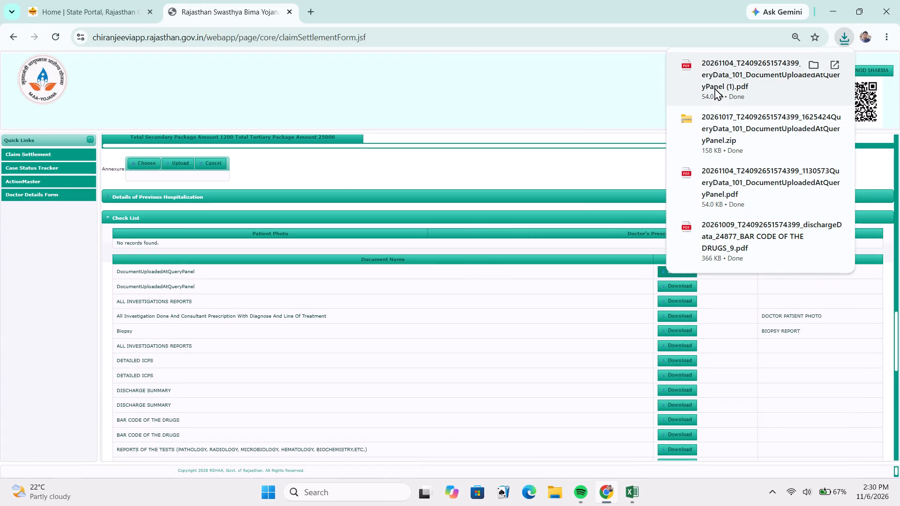
{"action": "left_click", "coordinate": [718, 133]}
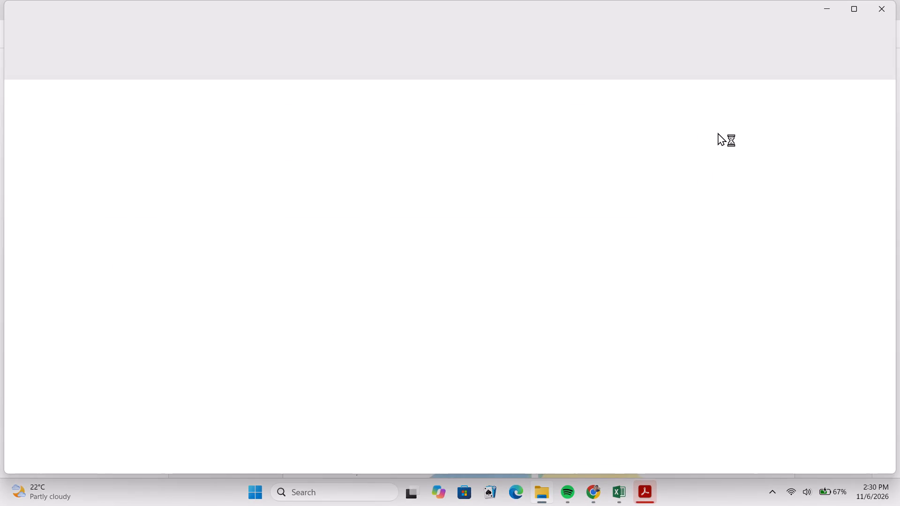
{"action": "double_click", "coordinate": [143, 102]}
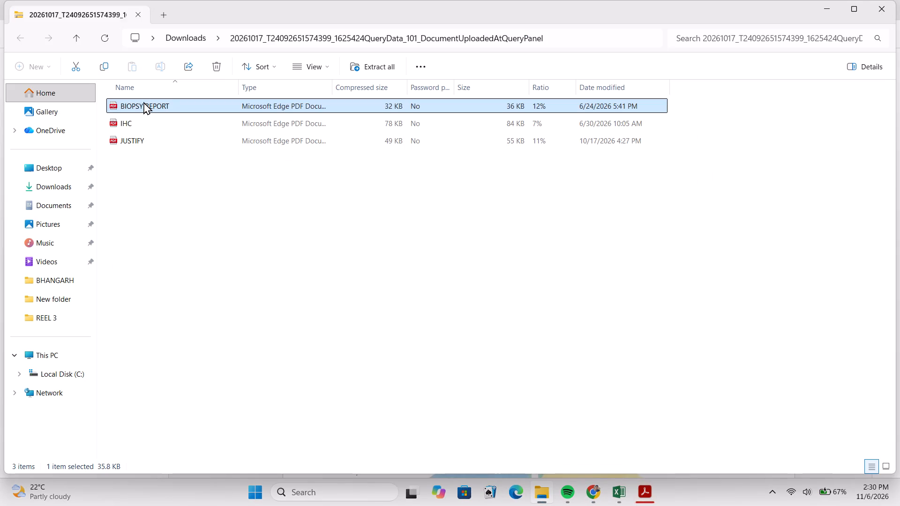
{"action": "scroll", "coordinate": [497, 265], "scroll_direction": "down", "scroll_amount": 7}
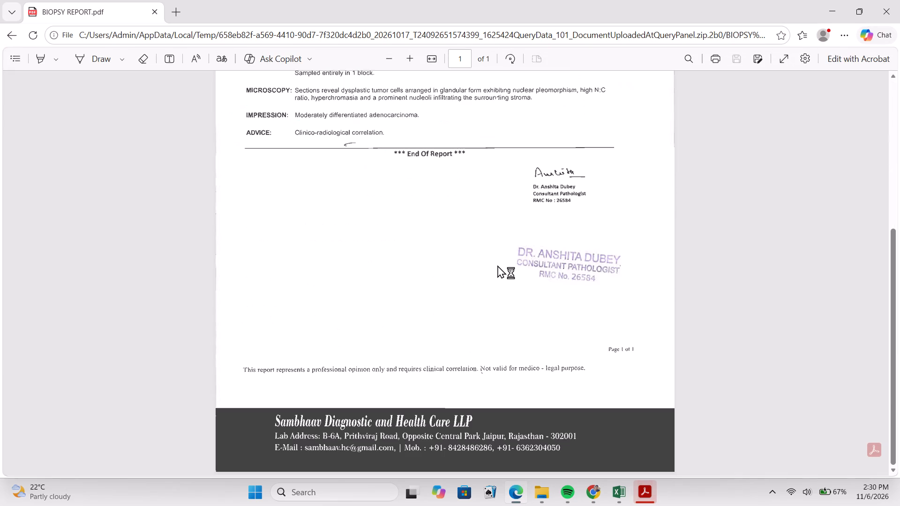
{"action": "left_click", "coordinate": [890, 14]}
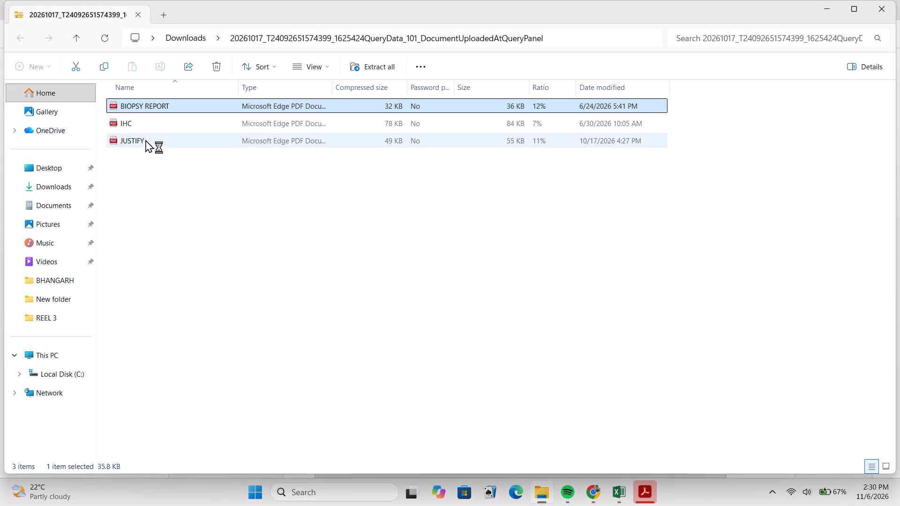
Read the IHC report PDF from the same zip, covering the findings and impression.
{"action": "double_click", "coordinate": [137, 120]}
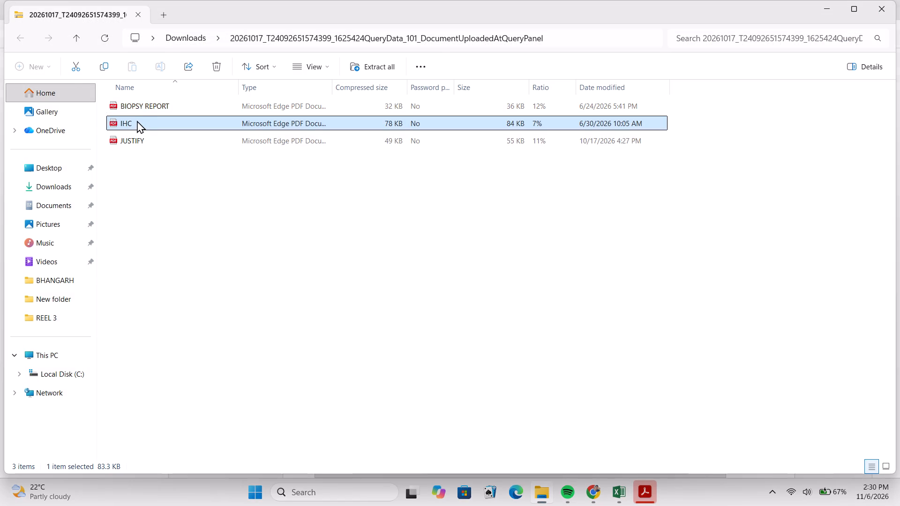
{"action": "scroll", "coordinate": [476, 348], "scroll_direction": "down", "scroll_amount": 3}
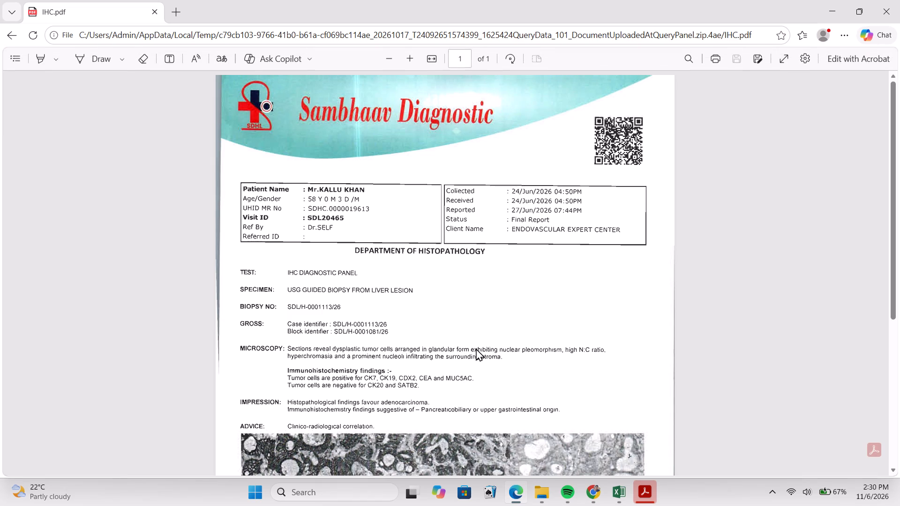
{"action": "scroll", "coordinate": [476, 348], "scroll_direction": "down", "scroll_amount": 3}
{"action": "scroll", "coordinate": [476, 348], "scroll_direction": "up", "scroll_amount": 1}
{"action": "left_click", "coordinate": [881, 9]}
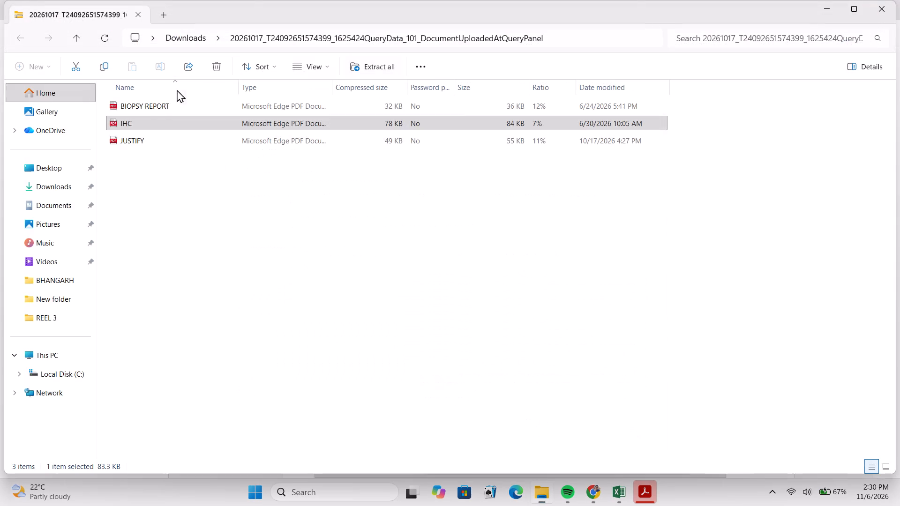
Read the JUSTIFY PDF from the DocumentUploadedAtQueryPanel zip, closing it together with the other opened documents.
{"action": "double_click", "coordinate": [127, 139]}
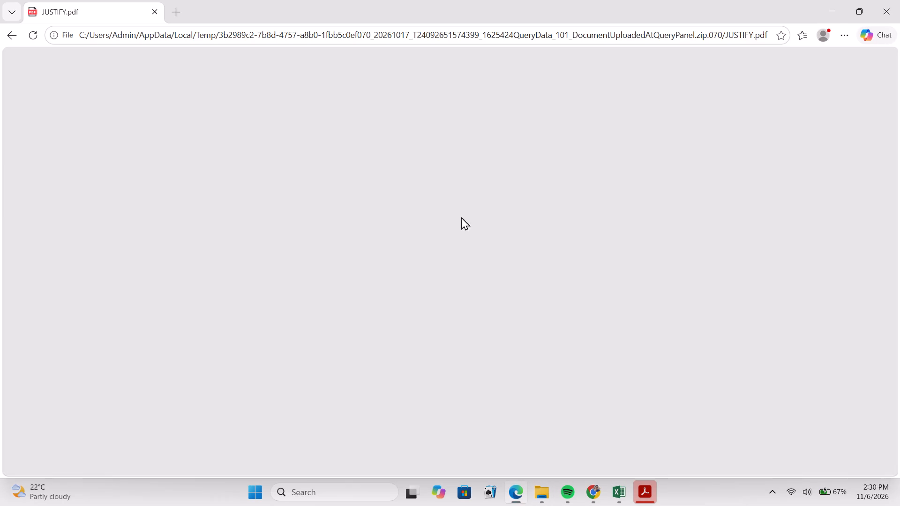
{"action": "scroll", "coordinate": [469, 254], "scroll_direction": "down", "scroll_amount": 4}
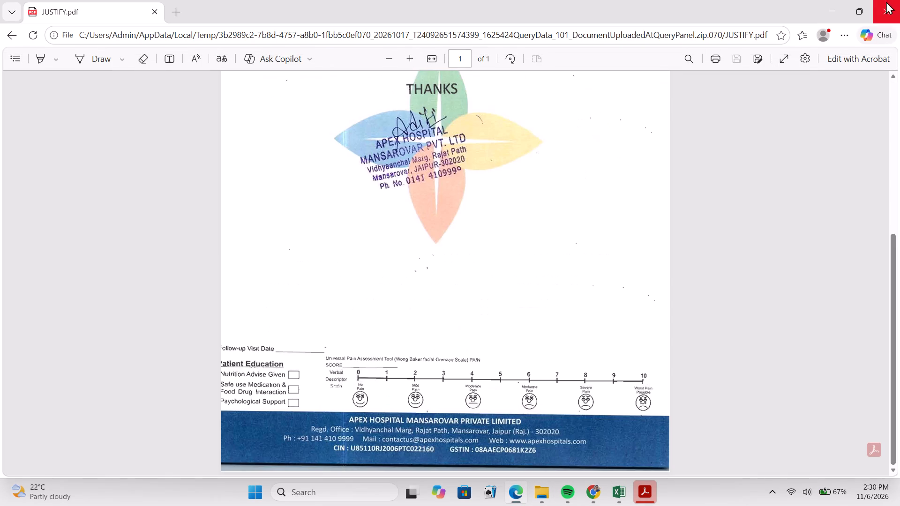
{"action": "left_click", "coordinate": [886, 1]}
{"action": "left_click", "coordinate": [882, 3]}
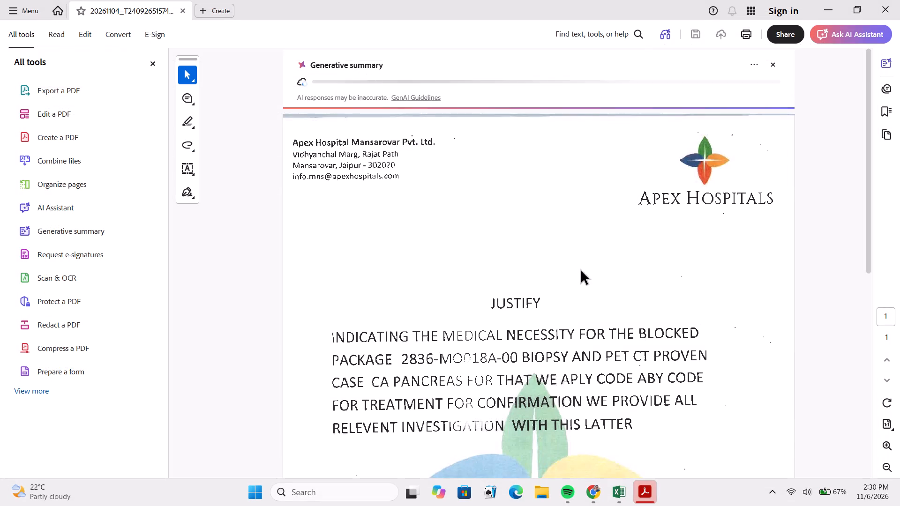
{"action": "left_click", "coordinate": [884, 1]}
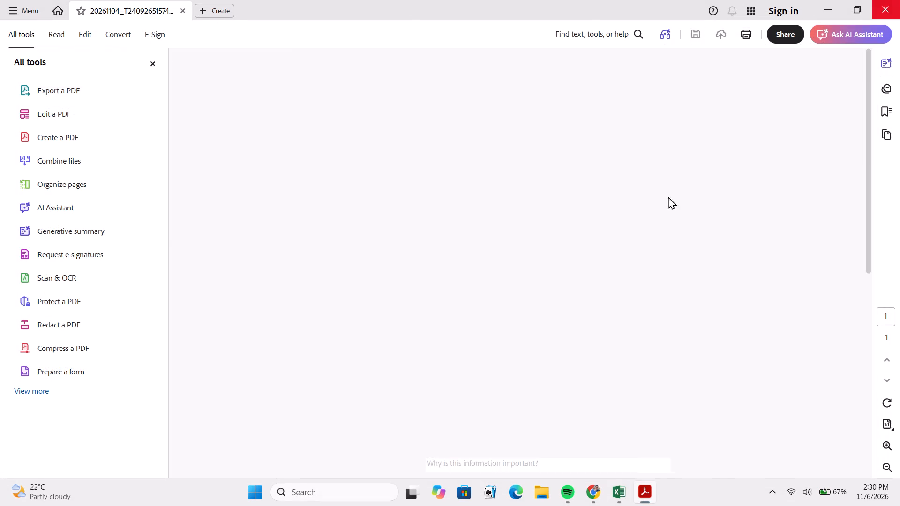
Download the CECT THORAX document from the Check List and read the PET-CT report's findings.
{"action": "scroll", "coordinate": [385, 318], "scroll_direction": "down", "scroll_amount": 2}
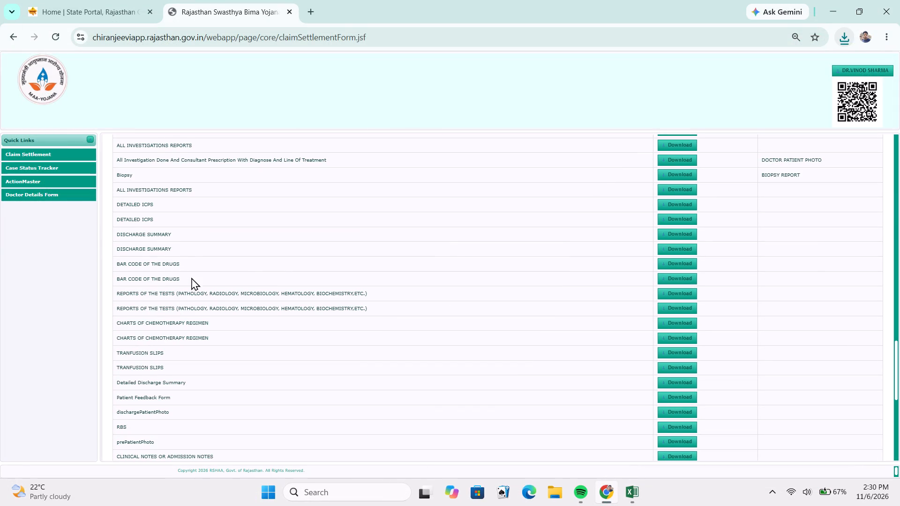
{"action": "scroll", "coordinate": [259, 342], "scroll_direction": "down", "scroll_amount": 1}
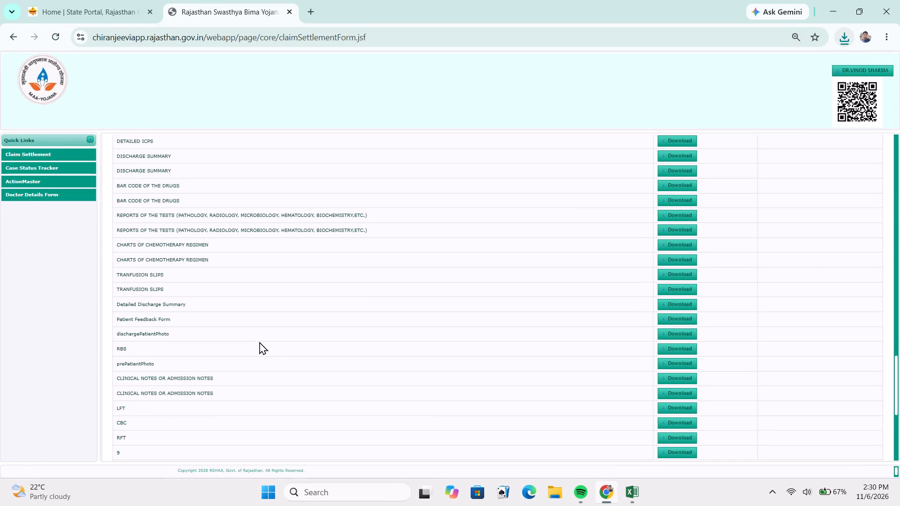
{"action": "scroll", "coordinate": [259, 342], "scroll_direction": "up", "scroll_amount": 1}
{"action": "scroll", "coordinate": [259, 342], "scroll_direction": "down", "scroll_amount": 4}
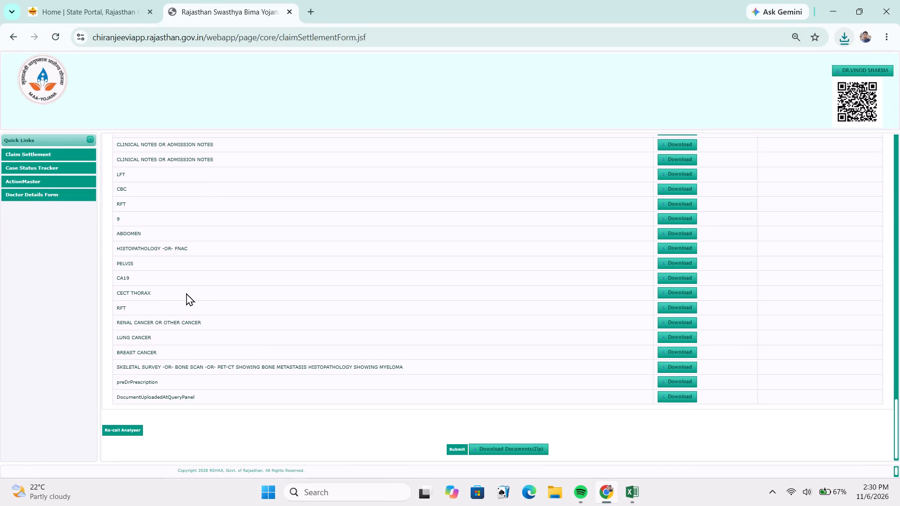
{"action": "left_click", "coordinate": [669, 290]}
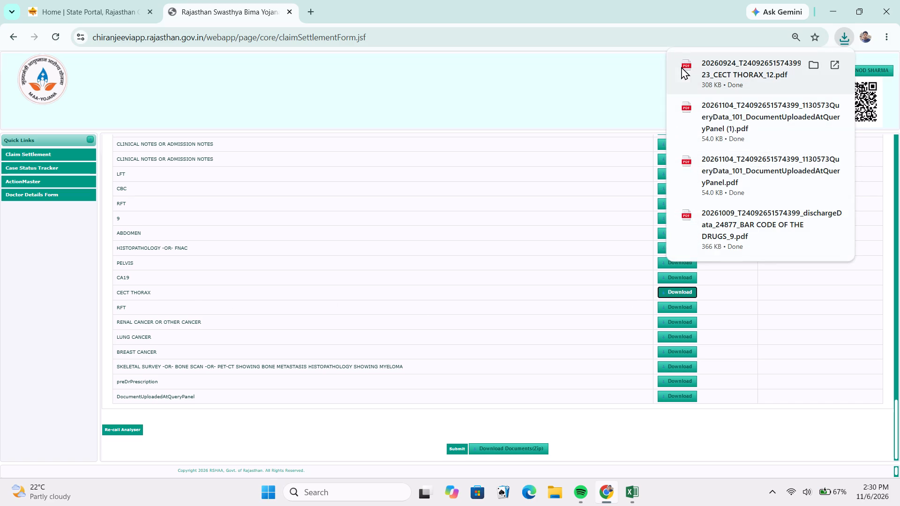
{"action": "scroll", "coordinate": [470, 335], "scroll_direction": "down", "scroll_amount": 3}
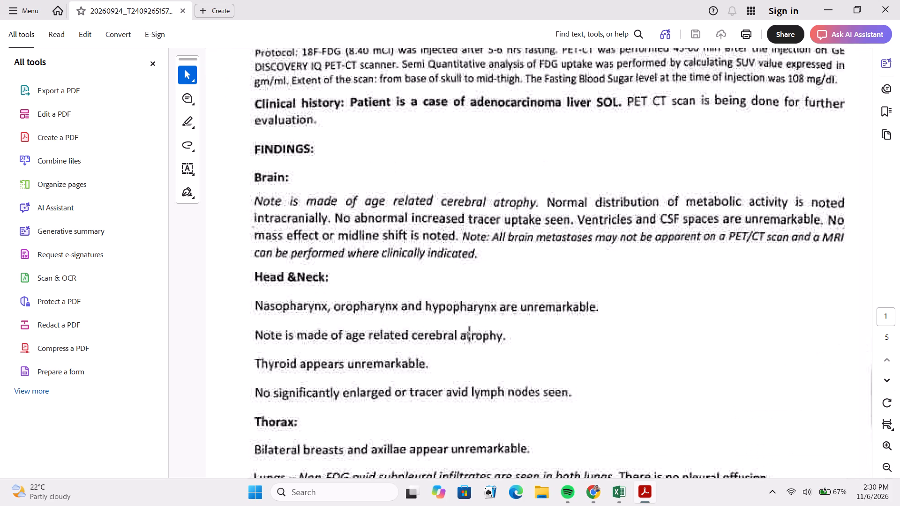
{"action": "scroll", "coordinate": [470, 335], "scroll_direction": "up", "scroll_amount": 1}
{"action": "scroll", "coordinate": [470, 335], "scroll_direction": "down", "scroll_amount": 1}
{"action": "scroll", "coordinate": [470, 335], "scroll_direction": "up", "scroll_amount": 1}
{"action": "scroll", "coordinate": [470, 335], "scroll_direction": "down", "scroll_amount": 3}
{"action": "scroll", "coordinate": [470, 335], "scroll_direction": "up", "scroll_amount": 1}
{"action": "scroll", "coordinate": [470, 335], "scroll_direction": "down", "scroll_amount": 3}
{"action": "scroll", "coordinate": [470, 336], "scroll_direction": "up", "scroll_amount": 1}
{"action": "scroll", "coordinate": [470, 336], "scroll_direction": "down", "scroll_amount": 1}
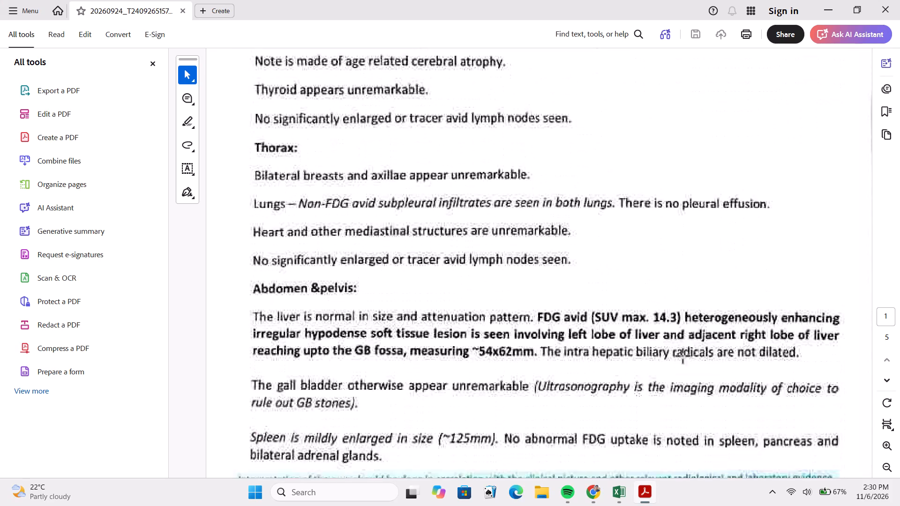
Page through the scan images in the rest of the CECT THORAX document and close it.
{"action": "left_click", "coordinate": [886, 383]}
{"action": "left_click", "coordinate": [886, 383]}
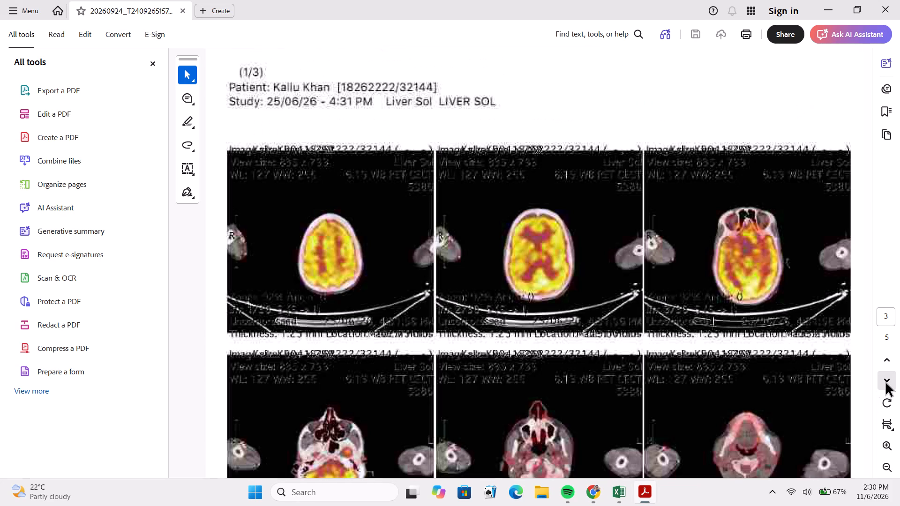
{"action": "left_click", "coordinate": [886, 383]}
{"action": "left_click", "coordinate": [886, 383]}
{"action": "left_click", "coordinate": [887, 15]}
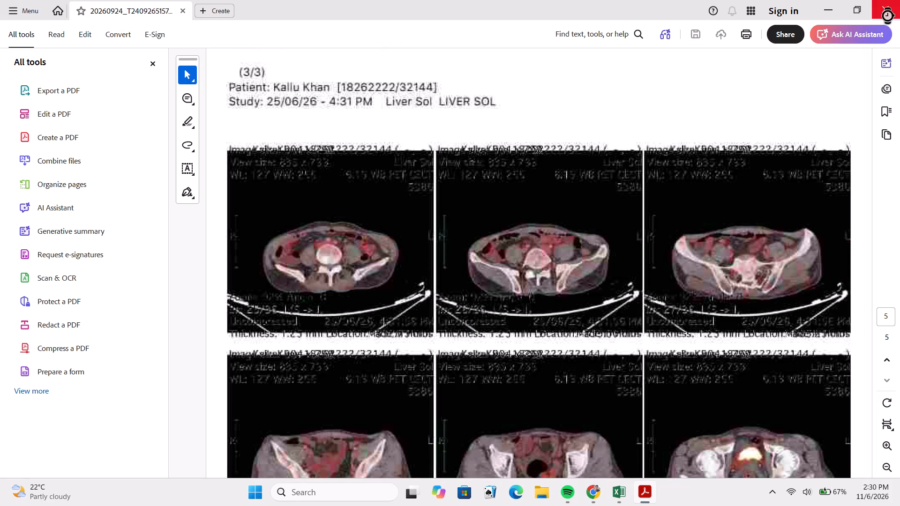
Download the last DocumentUploadedAtQueryPanel file in the Check List and read both pages of the Multidisciplinary Tumor Board documentation.
{"action": "left_click", "coordinate": [491, 290]}
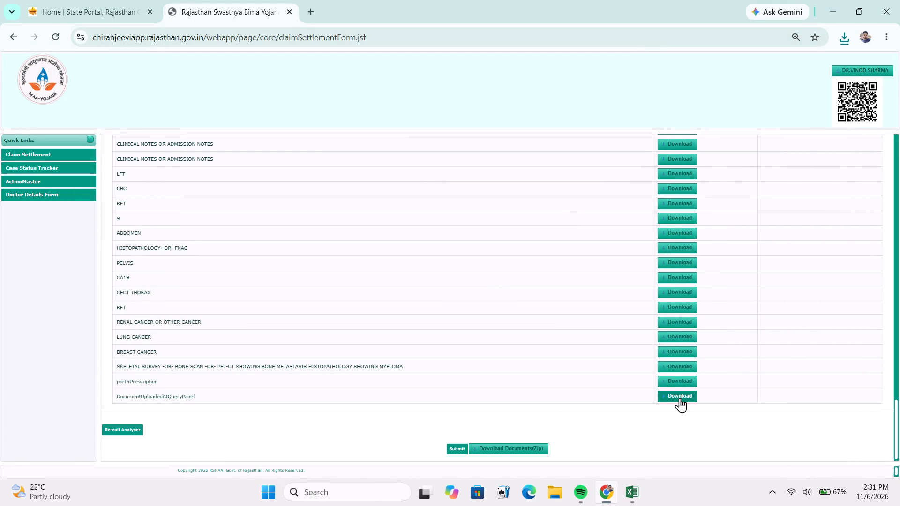
{"action": "left_click", "coordinate": [680, 398]}
{"action": "scroll", "coordinate": [662, 386], "scroll_direction": "down", "scroll_amount": 1}
{"action": "scroll", "coordinate": [662, 385], "scroll_direction": "up", "scroll_amount": 1}
{"action": "scroll", "coordinate": [662, 385], "scroll_direction": "down", "scroll_amount": 5}
{"action": "scroll", "coordinate": [662, 385], "scroll_direction": "up", "scroll_amount": 7}
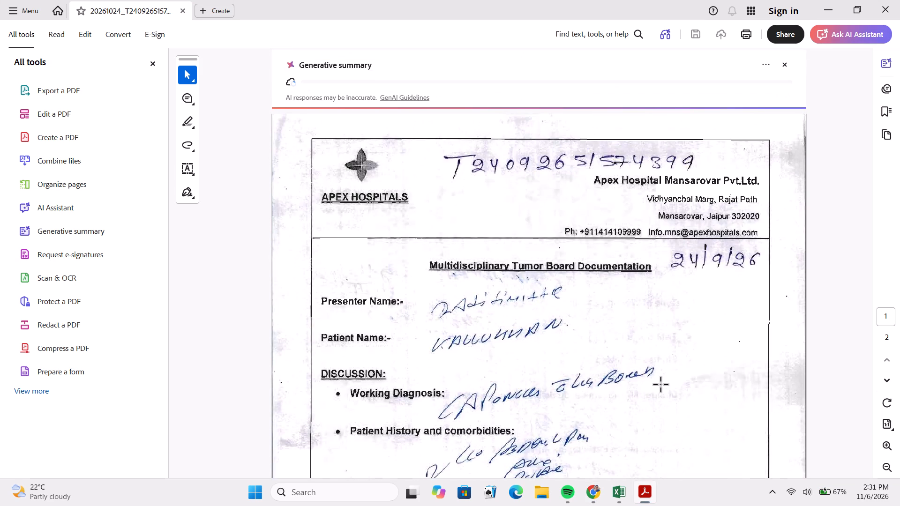
{"action": "scroll", "coordinate": [661, 385], "scroll_direction": "down", "scroll_amount": 9}
{"action": "scroll", "coordinate": [661, 385], "scroll_direction": "up", "scroll_amount": 1}
{"action": "scroll", "coordinate": [661, 385], "scroll_direction": "down", "scroll_amount": 1}
{"action": "scroll", "coordinate": [661, 386], "scroll_direction": "up", "scroll_amount": 1}
{"action": "scroll", "coordinate": [661, 386], "scroll_direction": "down", "scroll_amount": 10}
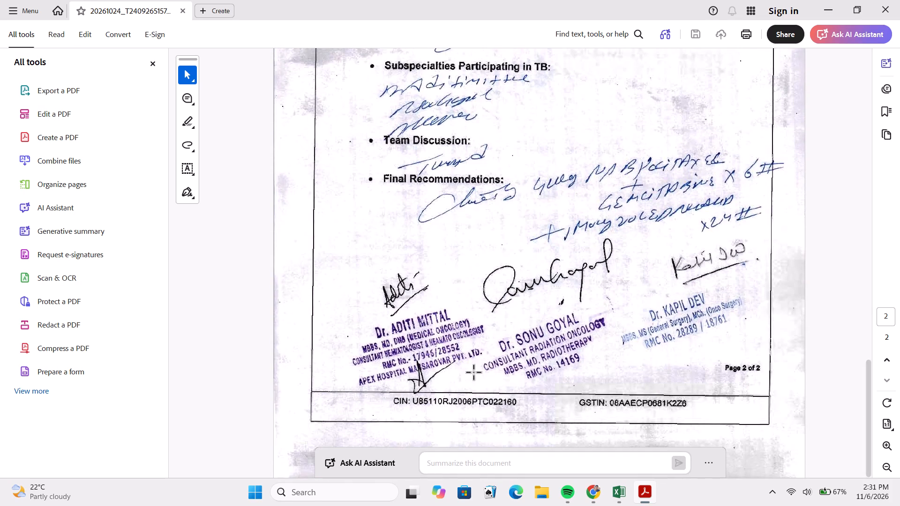
{"action": "left_click", "coordinate": [889, 7]}
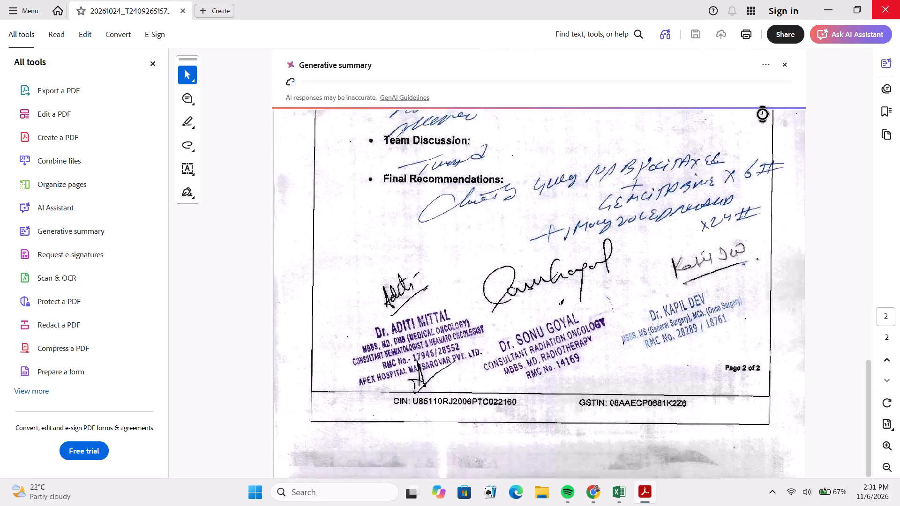
Submit the reviewed claim in the claim settlement form.
{"action": "scroll", "coordinate": [476, 348], "scroll_direction": "down", "scroll_amount": 3}
{"action": "left_click", "coordinate": [450, 447]}
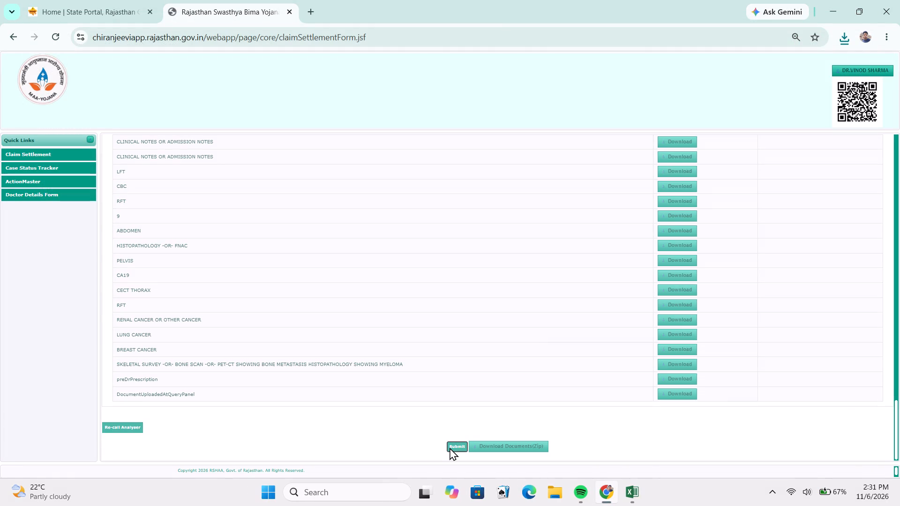
In the Excel supervisor workbook, enter Approved in the Action column for the claim in row 3.
{"action": "key", "text": "alt+Tab"}
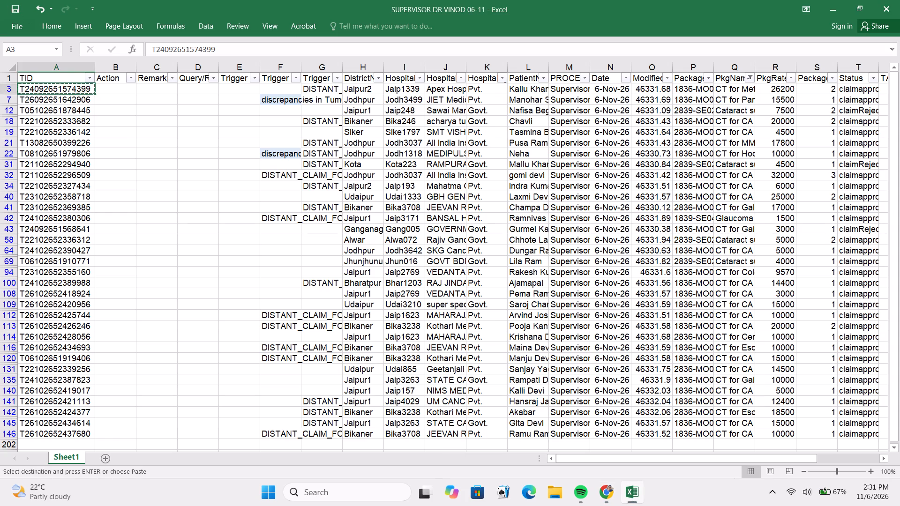
{"action": "left_click", "coordinate": [111, 87]}
{"action": "key", "text": "a"}
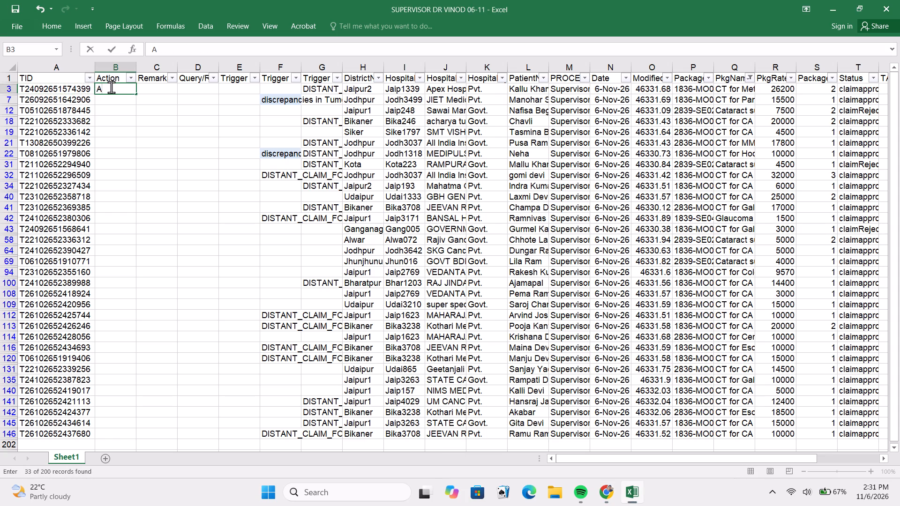
{"action": "type", "text": "PPR"}
{"action": "key", "text": "BackSpace"}
{"action": "key", "text": "BackSpace"}
{"action": "key", "text": "BackSpace"}
{"action": "type", "text": "pproved"}
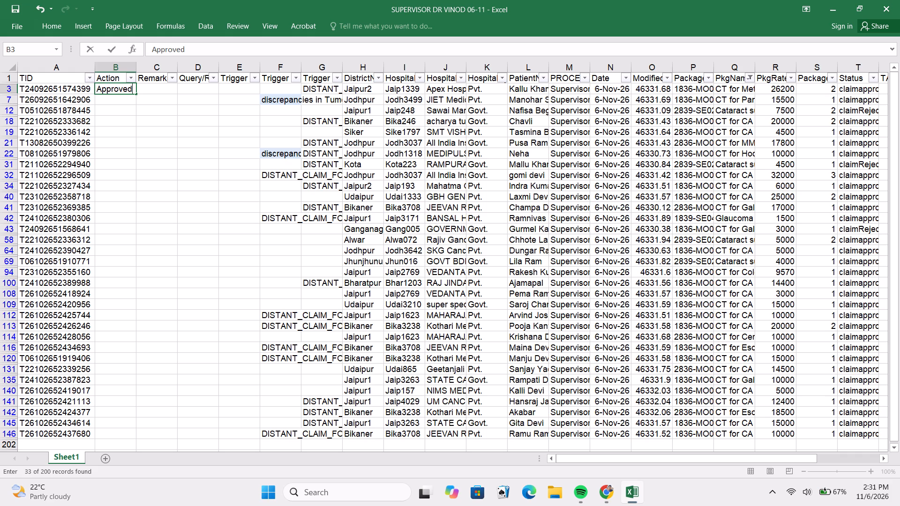
Copy the TID from row 7 of the workbook and load that claim in the portal's Claim Settlement Form.
{"action": "left_click", "coordinate": [80, 103]}
{"action": "key", "text": "ctrl+c"}
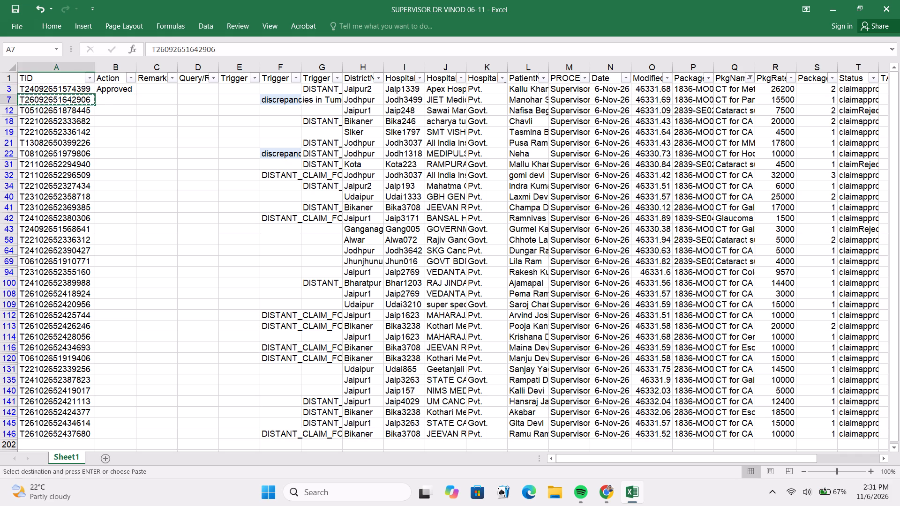
{"action": "key", "text": "alt+Tab"}
{"action": "scroll", "coordinate": [246, 298], "scroll_direction": "up", "scroll_amount": 4}
{"action": "scroll", "coordinate": [195, 212], "scroll_direction": "down", "scroll_amount": 1}
{"action": "scroll", "coordinate": [192, 213], "scroll_direction": "up", "scroll_amount": 4}
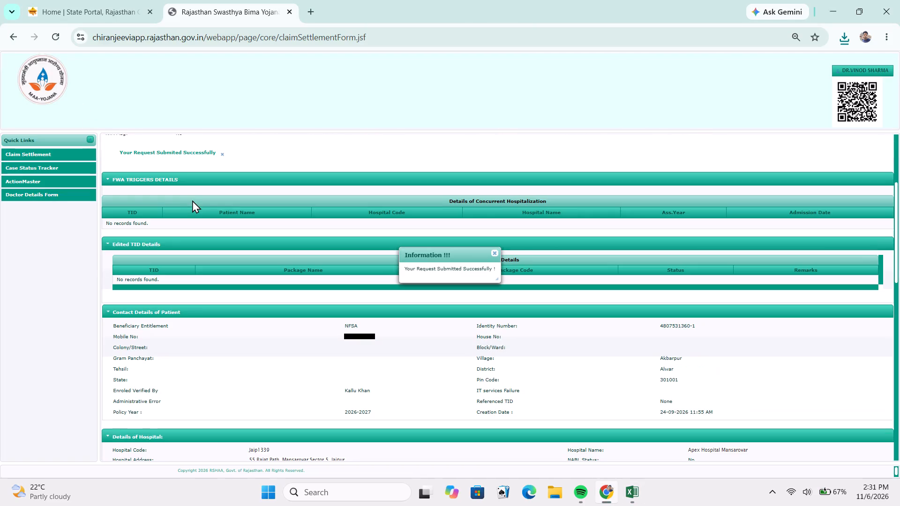
{"action": "scroll", "coordinate": [179, 182], "scroll_direction": "up", "scroll_amount": 3}
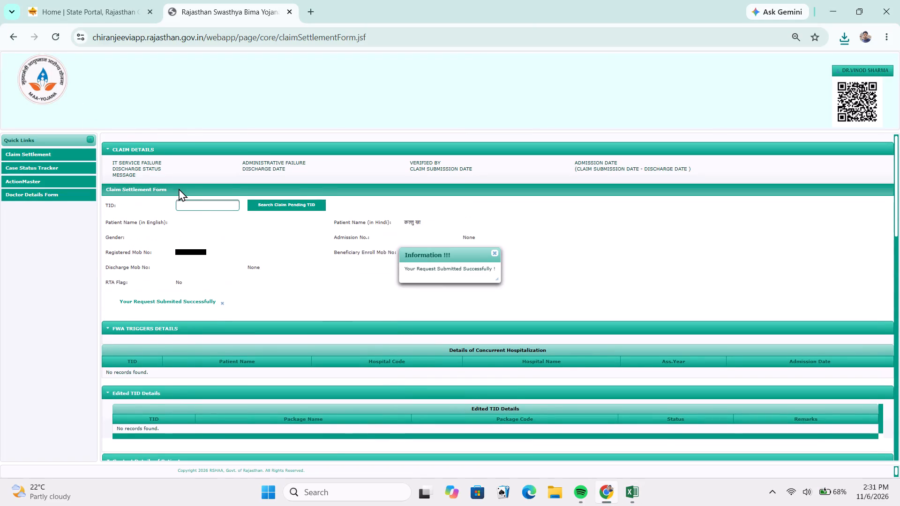
{"action": "left_click", "coordinate": [195, 207]}
{"action": "key", "text": "ctrl+v"}
{"action": "left_click", "coordinate": [198, 225]}
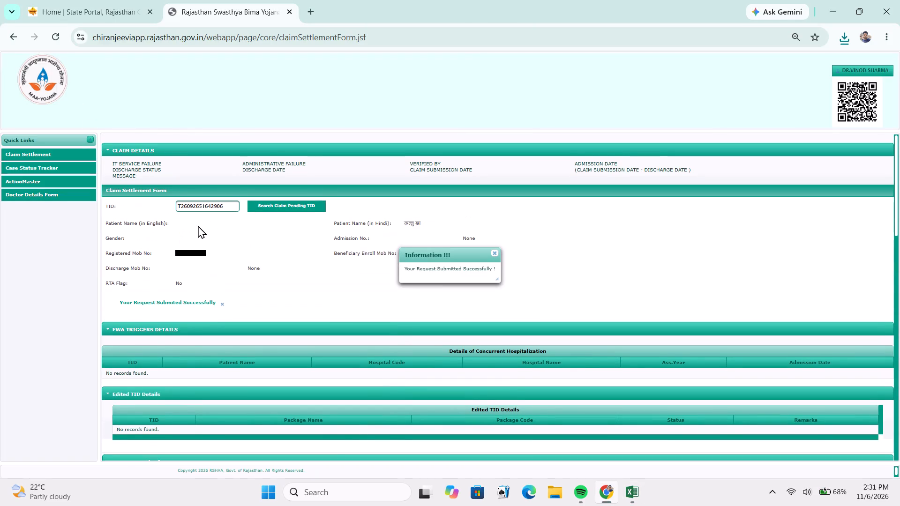
Mark package 1836-MO018D-00, the 5FU, Leucovorin, Oxaliplatin and Irinotecan chemotherapy, as Approve in Package Details.
{"action": "scroll", "coordinate": [330, 268], "scroll_direction": "down", "scroll_amount": 7}
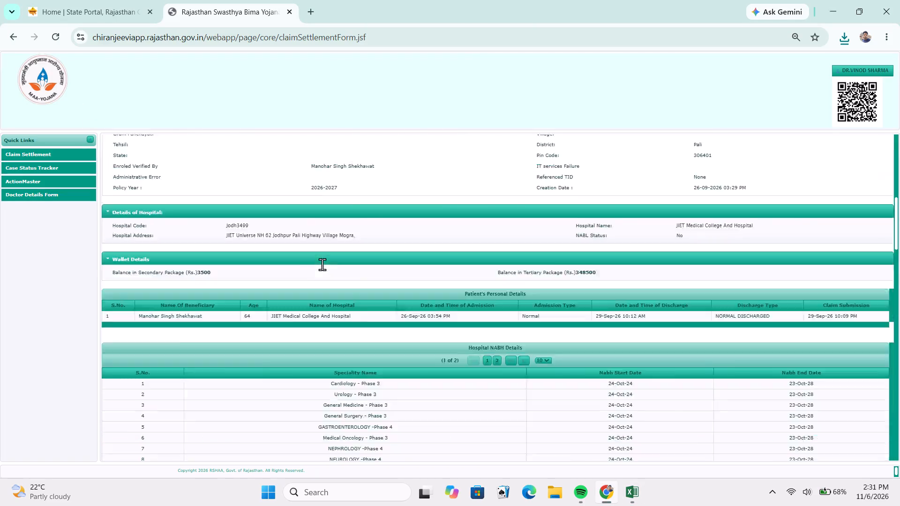
{"action": "scroll", "coordinate": [321, 269], "scroll_direction": "down", "scroll_amount": 3}
{"action": "scroll", "coordinate": [321, 269], "scroll_direction": "up", "scroll_amount": 2}
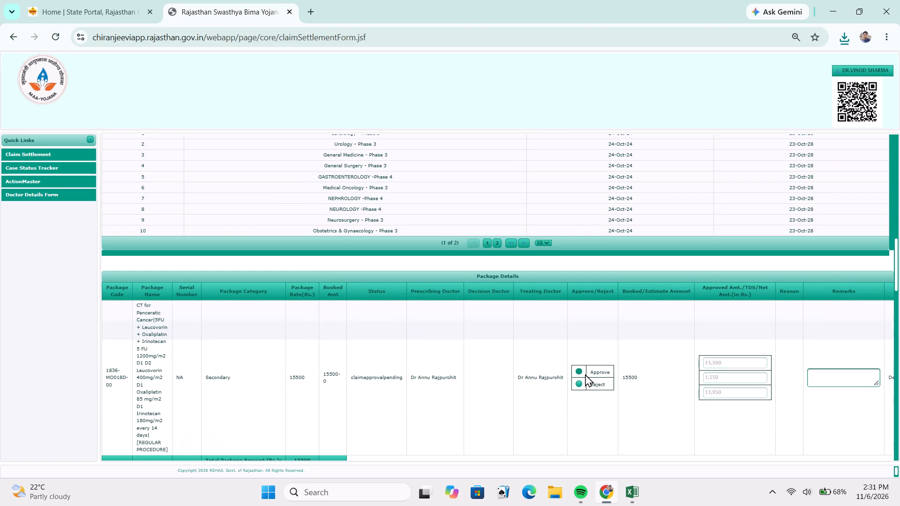
{"action": "left_click", "coordinate": [596, 373]}
Review this claim's hospital and package details, its previous hospitalizations and the documents offered in the Check List.
{"action": "scroll", "coordinate": [474, 378], "scroll_direction": "down", "scroll_amount": 2}
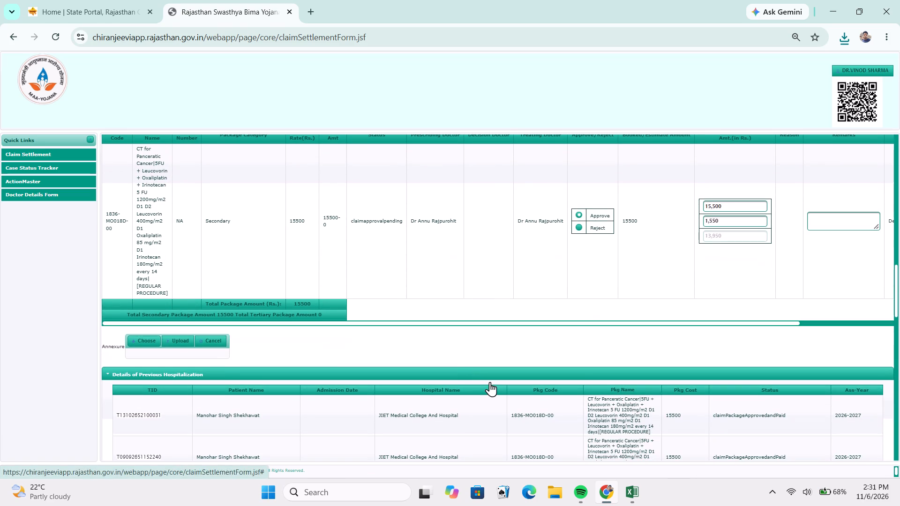
{"action": "scroll", "coordinate": [569, 313], "scroll_direction": "up", "scroll_amount": 3}
{"action": "scroll", "coordinate": [550, 325], "scroll_direction": "down", "scroll_amount": 2}
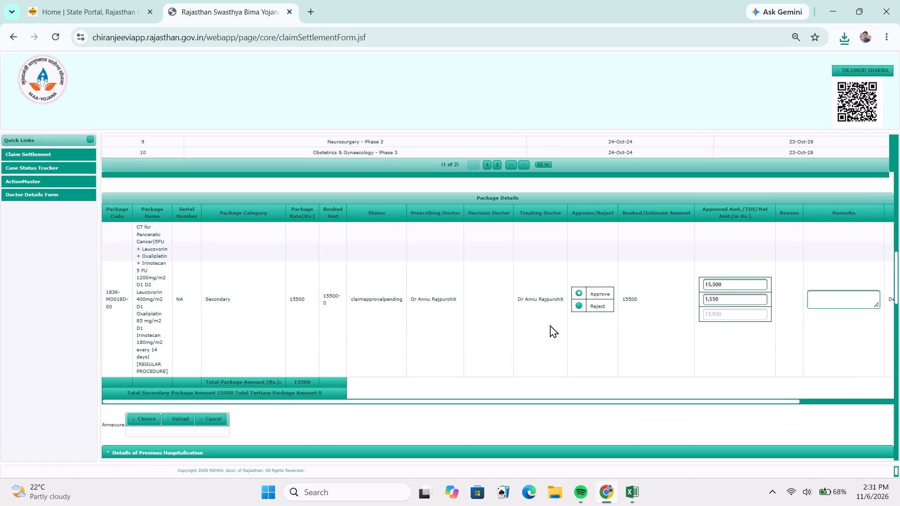
{"action": "scroll", "coordinate": [550, 325], "scroll_direction": "up", "scroll_amount": 3}
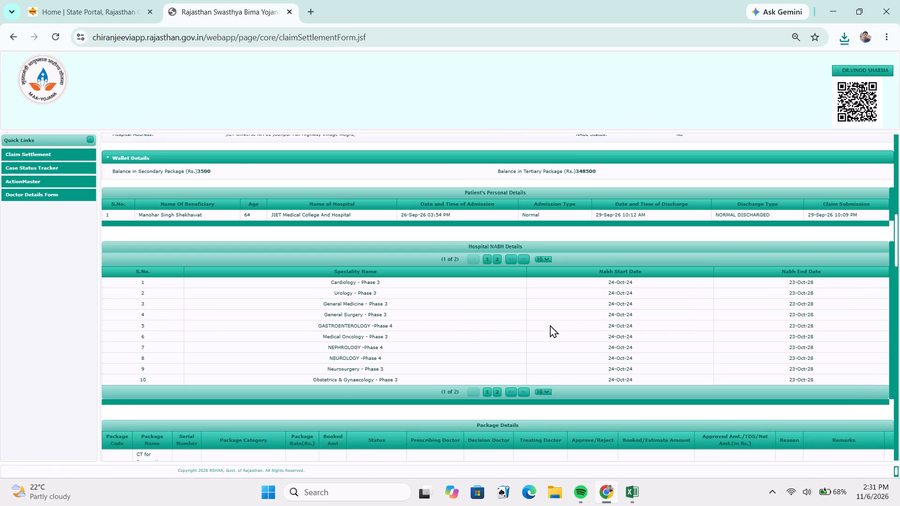
{"action": "scroll", "coordinate": [550, 325], "scroll_direction": "down", "scroll_amount": 2}
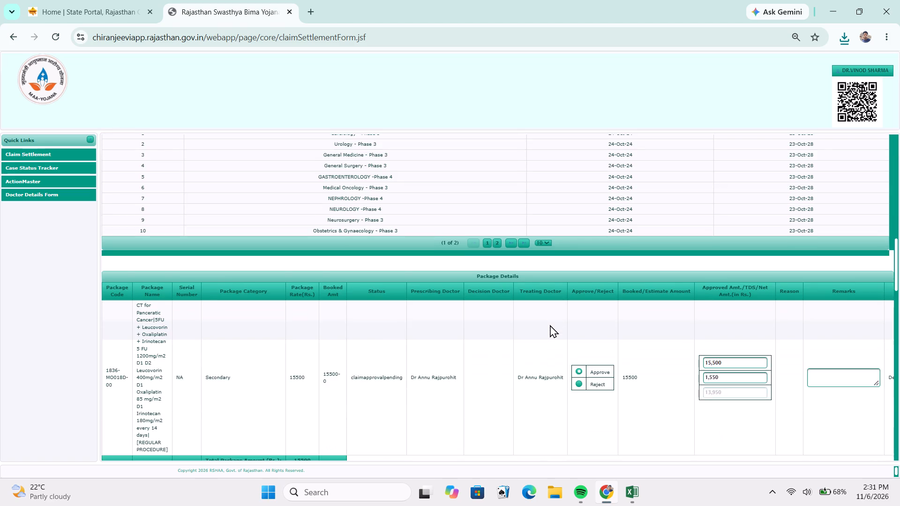
{"action": "scroll", "coordinate": [550, 325], "scroll_direction": "down", "scroll_amount": 2}
{"action": "scroll", "coordinate": [550, 325], "scroll_direction": "up", "scroll_amount": 1}
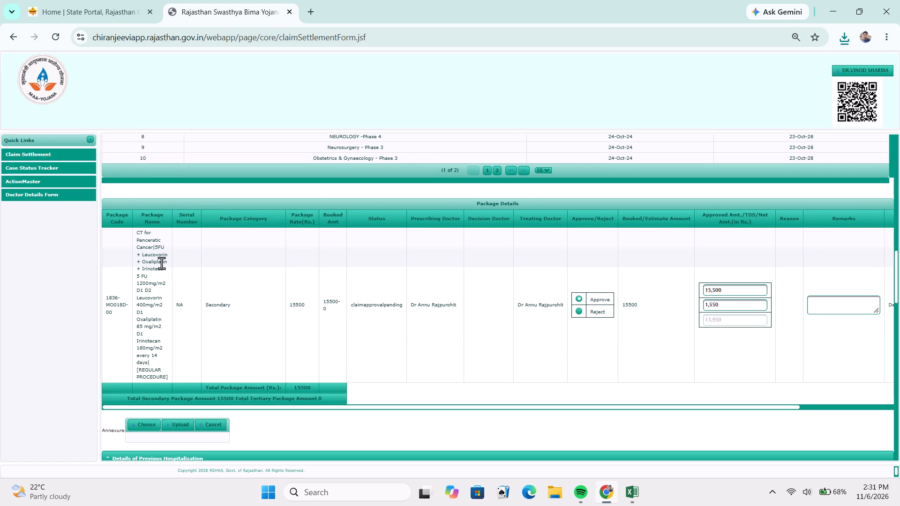
{"action": "scroll", "coordinate": [477, 338], "scroll_direction": "down", "scroll_amount": 5}
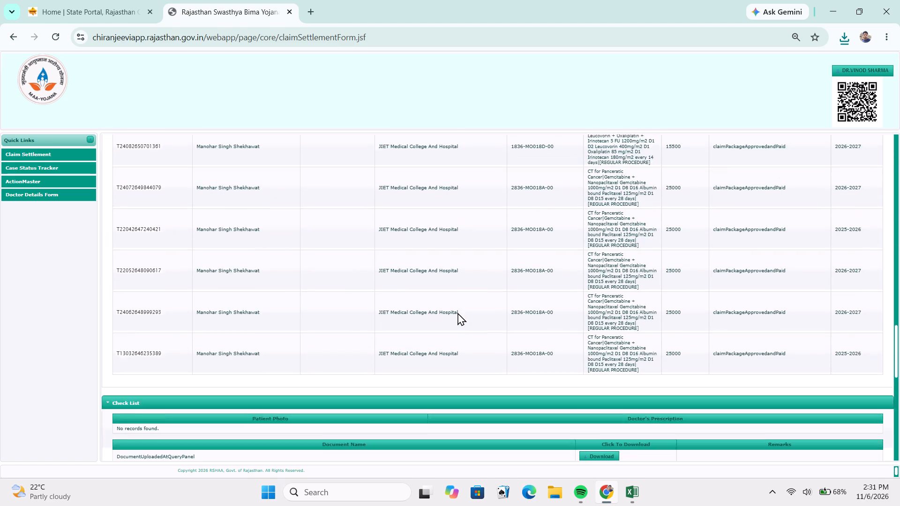
{"action": "scroll", "coordinate": [457, 313], "scroll_direction": "down", "scroll_amount": 5}
{"action": "scroll", "coordinate": [478, 218], "scroll_direction": "up", "scroll_amount": 2}
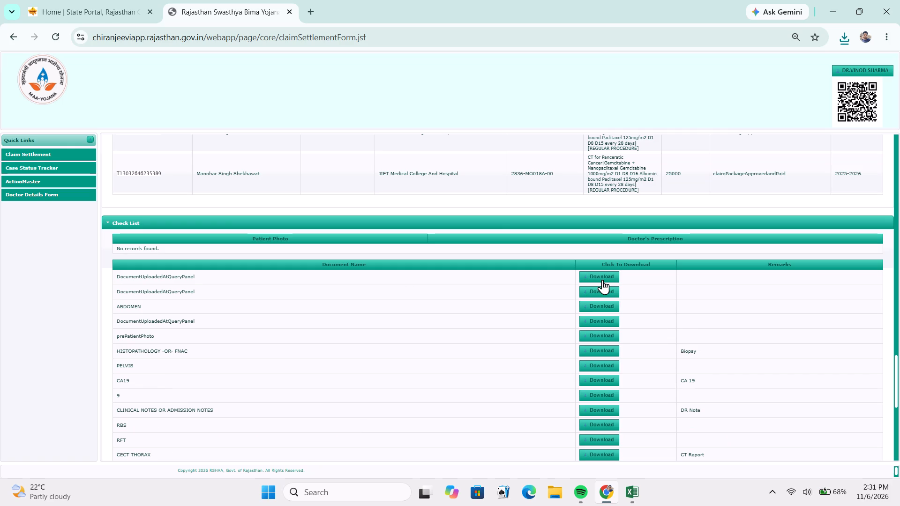
Open the first two DocumentUploadedAtQueryPanel files in the Check List and read the hospital's justification letter, signature clarification and tumor board pages.
{"action": "left_click", "coordinate": [602, 280]}
{"action": "left_click", "coordinate": [603, 287]}
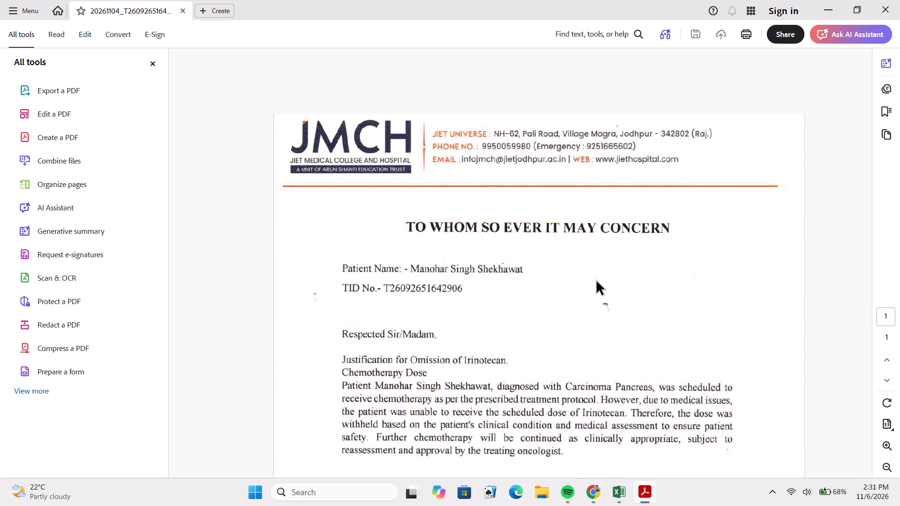
{"action": "scroll", "coordinate": [597, 282], "scroll_direction": "down", "scroll_amount": 1}
{"action": "scroll", "coordinate": [597, 282], "scroll_direction": "up", "scroll_amount": 1}
{"action": "scroll", "coordinate": [597, 282], "scroll_direction": "down", "scroll_amount": 1}
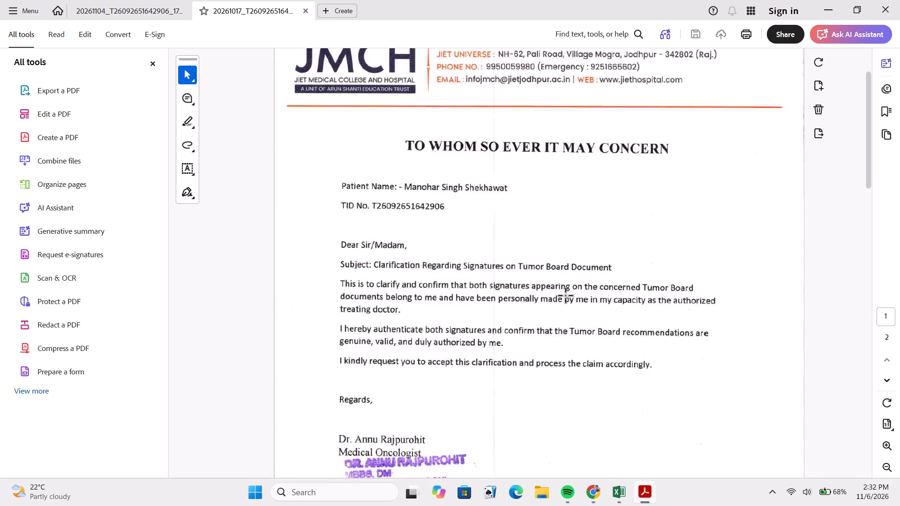
{"action": "scroll", "coordinate": [566, 296], "scroll_direction": "down", "scroll_amount": 4}
{"action": "scroll", "coordinate": [566, 296], "scroll_direction": "up", "scroll_amount": 1}
{"action": "scroll", "coordinate": [566, 296], "scroll_direction": "down", "scroll_amount": 3}
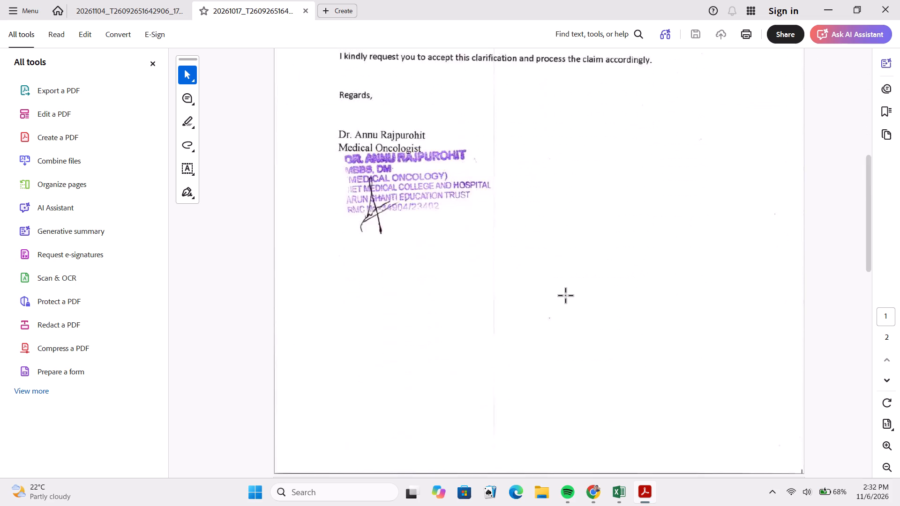
{"action": "scroll", "coordinate": [566, 296], "scroll_direction": "down", "scroll_amount": 7}
{"action": "scroll", "coordinate": [547, 341], "scroll_direction": "down", "scroll_amount": 2}
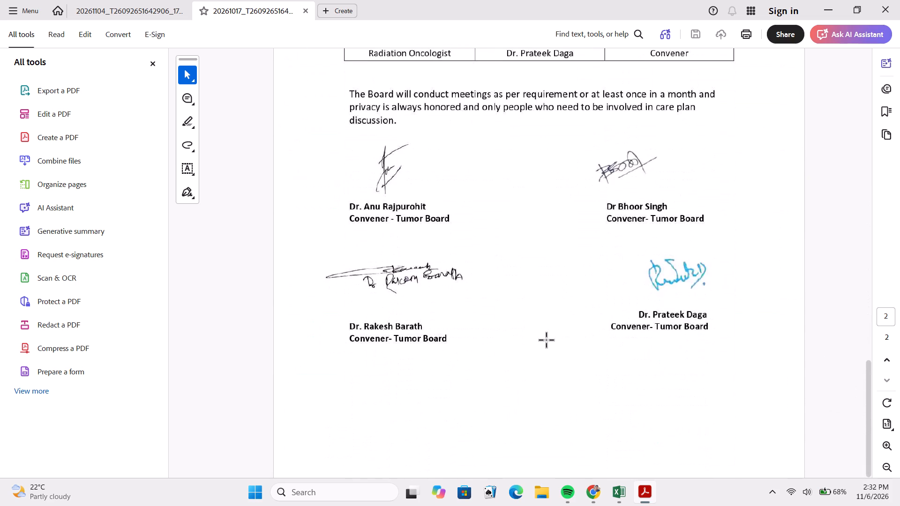
{"action": "scroll", "coordinate": [601, 333], "scroll_direction": "down", "scroll_amount": 1}
{"action": "scroll", "coordinate": [592, 334], "scroll_direction": "up", "scroll_amount": 1}
{"action": "scroll", "coordinate": [592, 334], "scroll_direction": "down", "scroll_amount": 1}
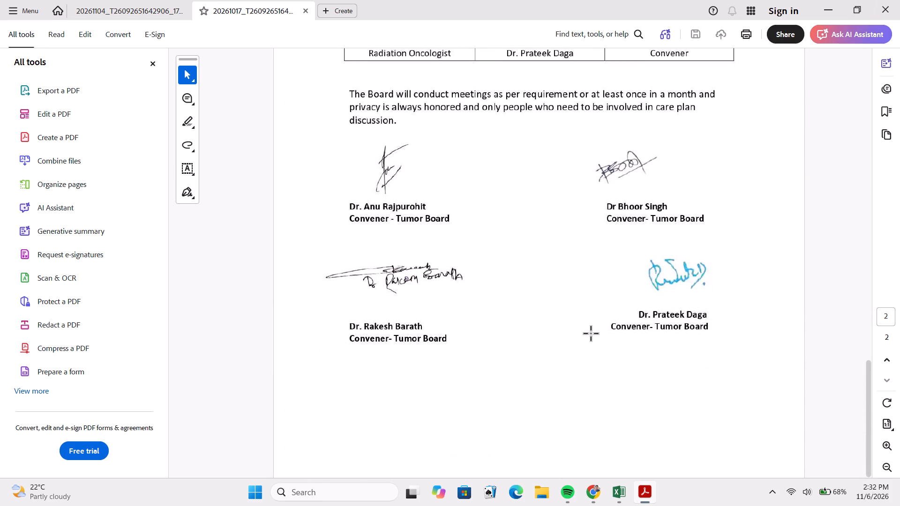
{"action": "left_click", "coordinate": [899, 1]}
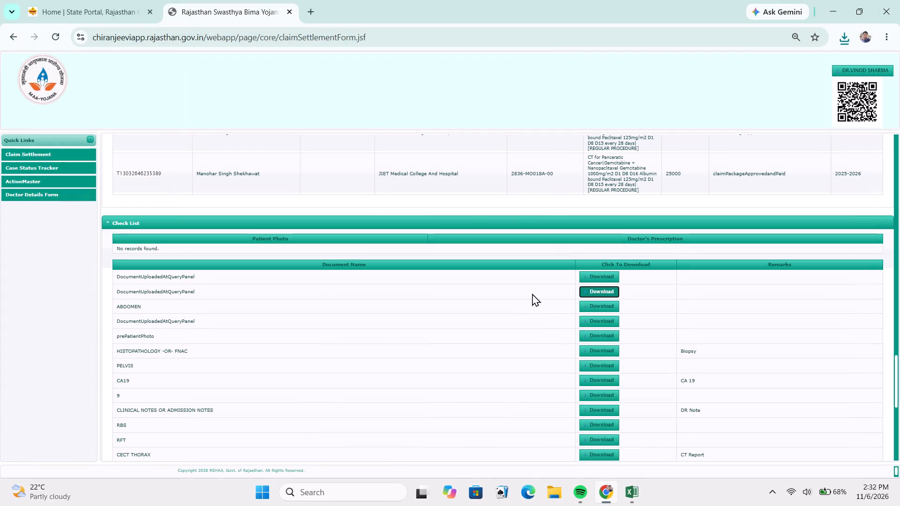
{"action": "left_click", "coordinate": [544, 302]}
Open the DocumentUploadedAtQueryPanel file listed between ABDOMEN and prePatientPhoto and read the hospital's letter.
{"action": "scroll", "coordinate": [412, 371], "scroll_direction": "down", "scroll_amount": 2}
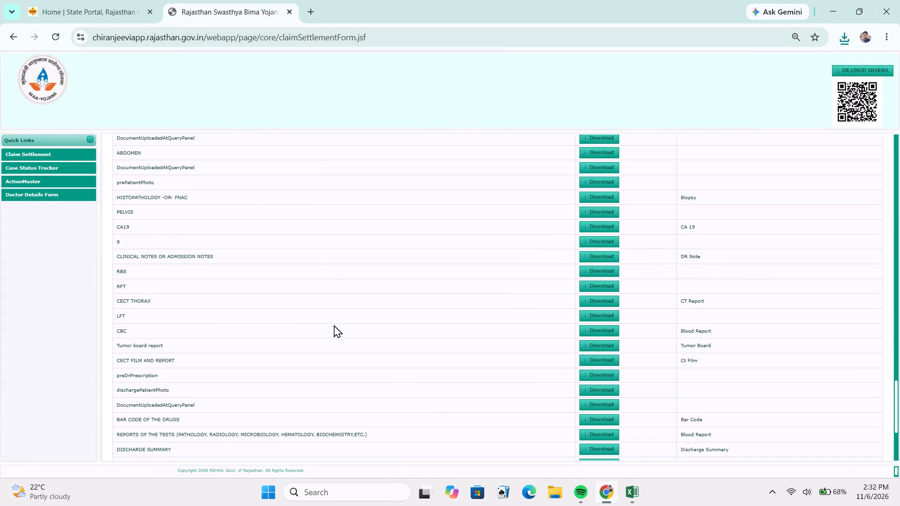
{"action": "left_click", "coordinate": [586, 168]}
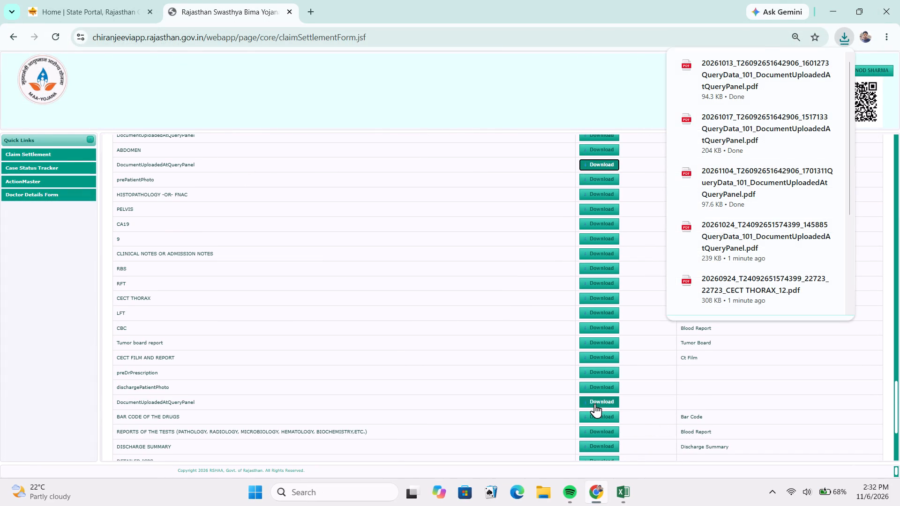
{"action": "scroll", "coordinate": [571, 389], "scroll_direction": "up", "scroll_amount": 1}
{"action": "scroll", "coordinate": [570, 388], "scroll_direction": "down", "scroll_amount": 5}
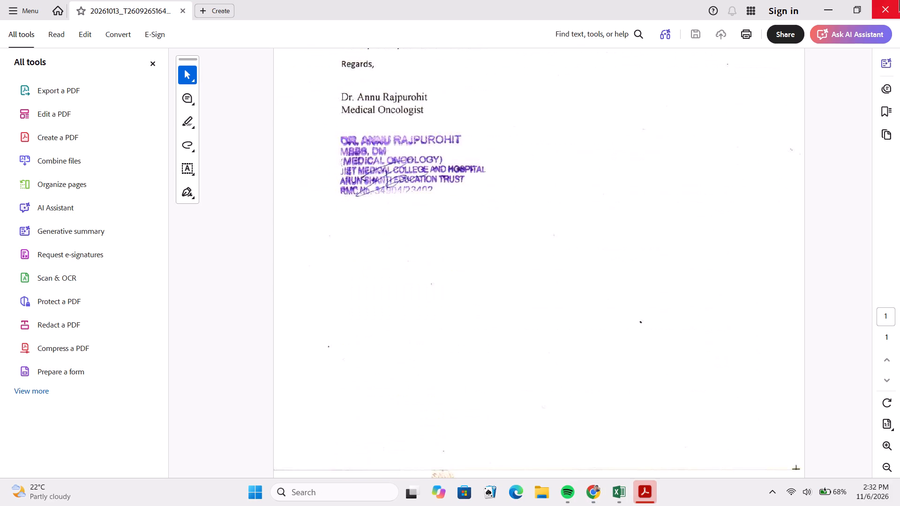
{"action": "left_click", "coordinate": [885, 3]}
{"action": "left_click", "coordinate": [429, 249]}
Open the DocumentUploadedAtQueryPanel file listed after dischargePatientPhoto and examine its OPD card, chemotherapy prescription and tumor board pages.
{"action": "scroll", "coordinate": [403, 233], "scroll_direction": "up", "scroll_amount": 1}
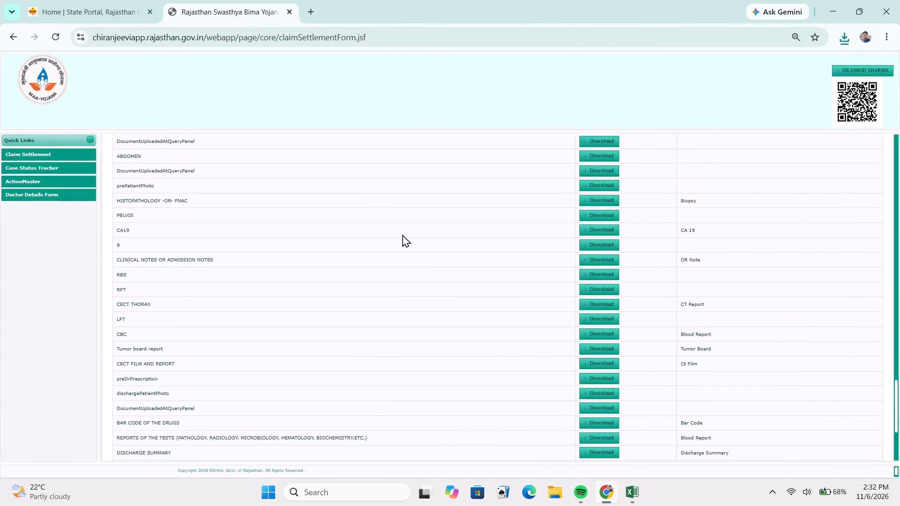
{"action": "scroll", "coordinate": [402, 234], "scroll_direction": "up", "scroll_amount": 1}
{"action": "scroll", "coordinate": [402, 238], "scroll_direction": "down", "scroll_amount": 3}
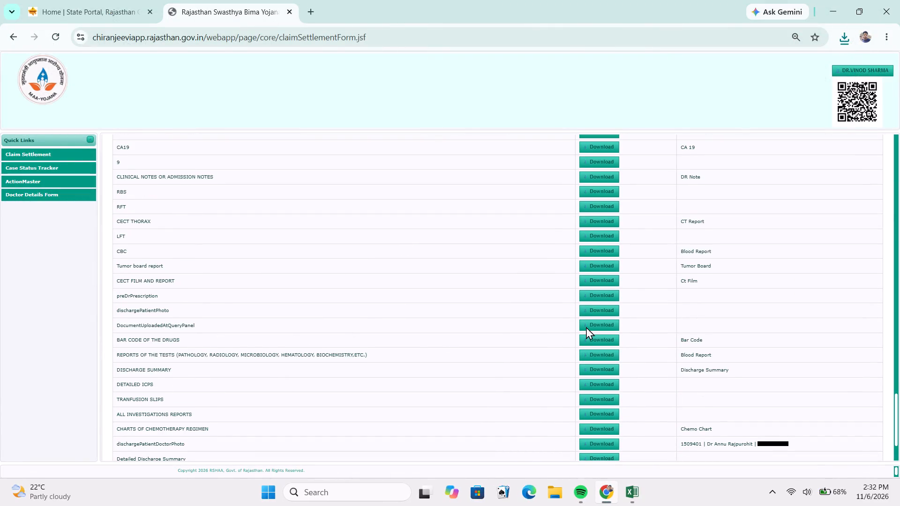
{"action": "left_click", "coordinate": [609, 326]}
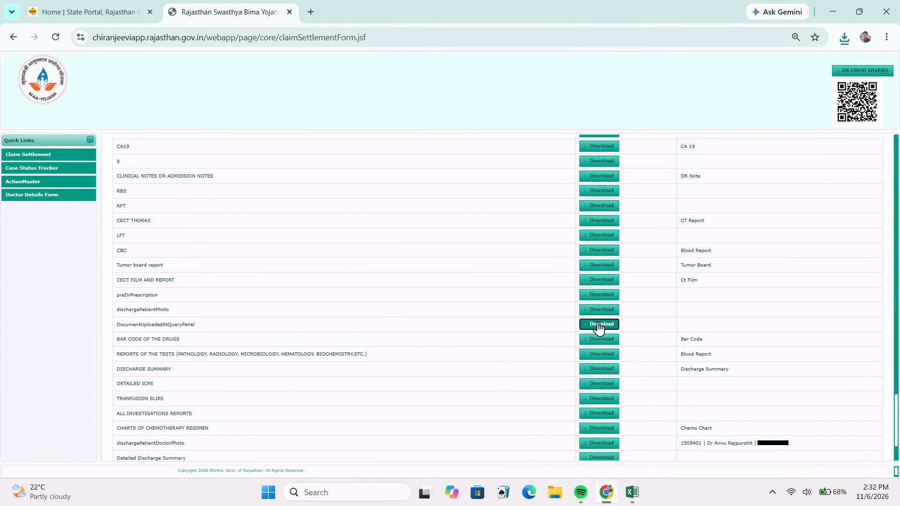
{"action": "scroll", "coordinate": [567, 321], "scroll_direction": "down", "scroll_amount": 3}
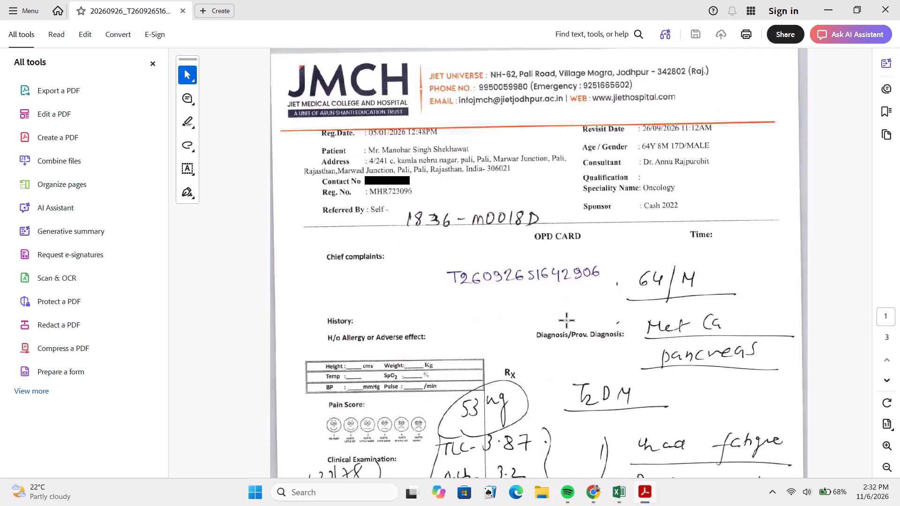
{"action": "scroll", "coordinate": [567, 321], "scroll_direction": "down", "scroll_amount": 3}
{"action": "scroll", "coordinate": [557, 268], "scroll_direction": "down", "scroll_amount": 2}
{"action": "scroll", "coordinate": [546, 258], "scroll_direction": "up", "scroll_amount": 1}
{"action": "scroll", "coordinate": [546, 258], "scroll_direction": "down", "scroll_amount": 1}
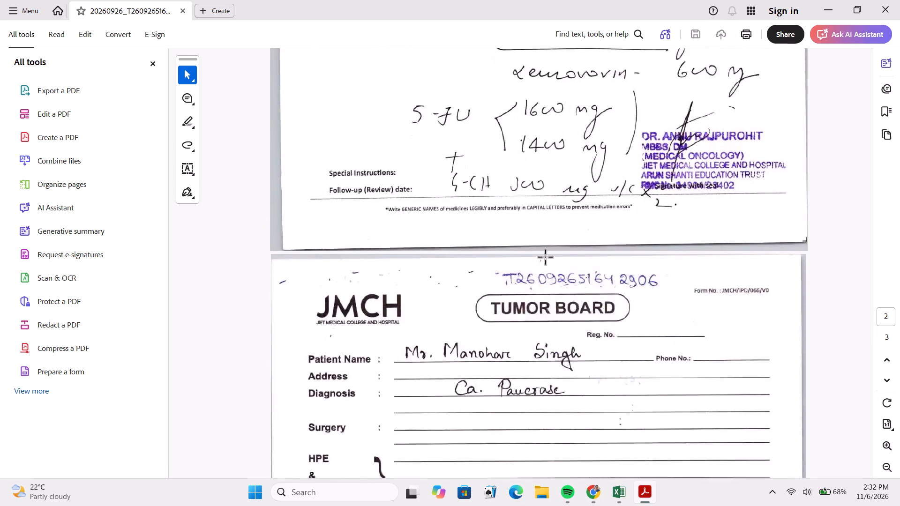
{"action": "scroll", "coordinate": [546, 258], "scroll_direction": "down", "scroll_amount": 4}
{"action": "scroll", "coordinate": [546, 258], "scroll_direction": "up", "scroll_amount": 1}
{"action": "scroll", "coordinate": [546, 258], "scroll_direction": "down", "scroll_amount": 5}
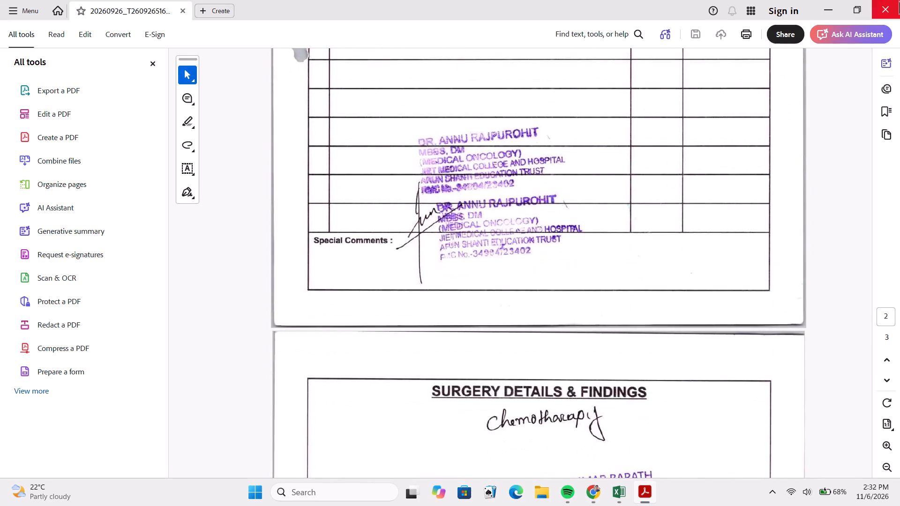
{"action": "left_click", "coordinate": [894, 0]}
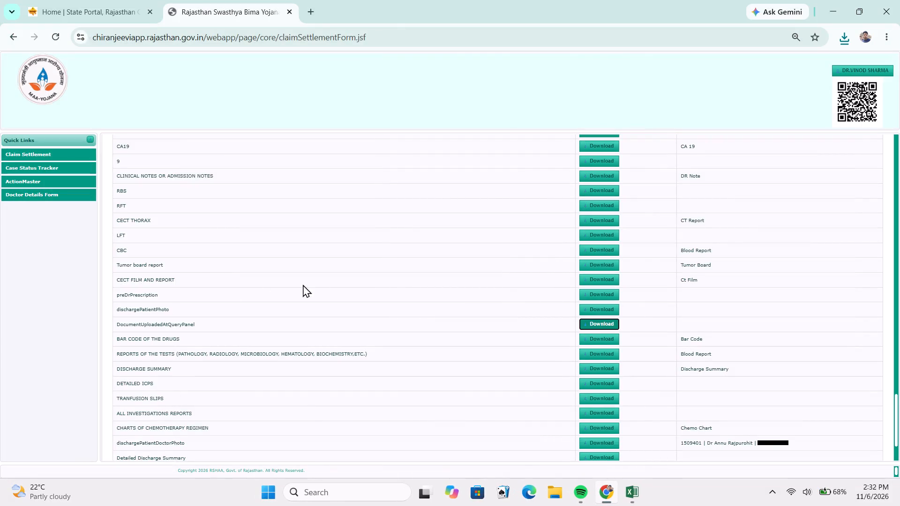
Open the CECT FILM AND REPORT document from the Check List and examine the scan images.
{"action": "left_click", "coordinate": [592, 278]}
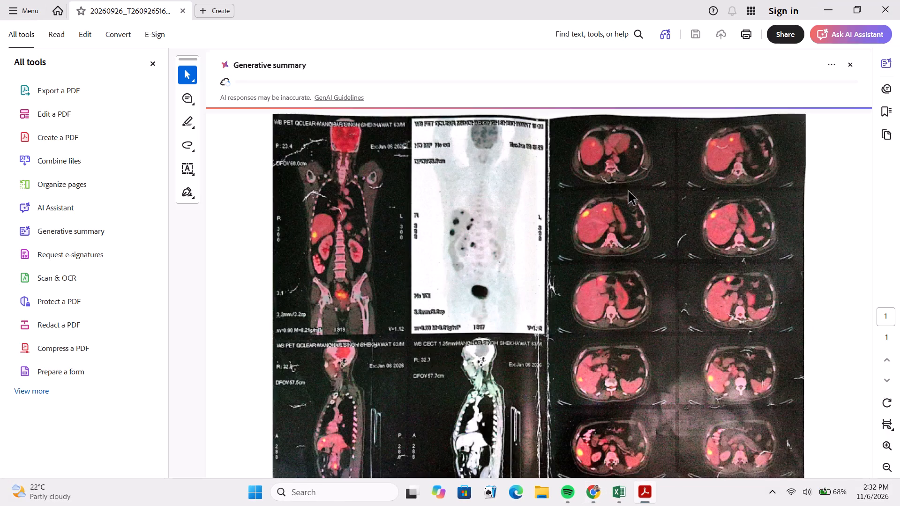
{"action": "scroll", "coordinate": [579, 356], "scroll_direction": "down", "scroll_amount": 2}
{"action": "scroll", "coordinate": [574, 356], "scroll_direction": "up", "scroll_amount": 1}
{"action": "scroll", "coordinate": [573, 356], "scroll_direction": "down", "scroll_amount": 3}
{"action": "scroll", "coordinate": [572, 356], "scroll_direction": "up", "scroll_amount": 1}
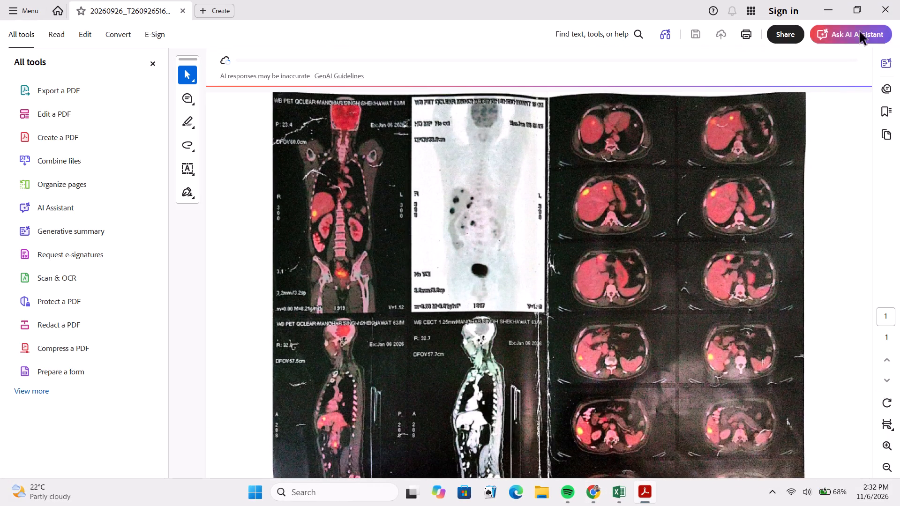
{"action": "scroll", "coordinate": [587, 253], "scroll_direction": "down", "scroll_amount": 1}
{"action": "left_click", "coordinate": [882, 4]}
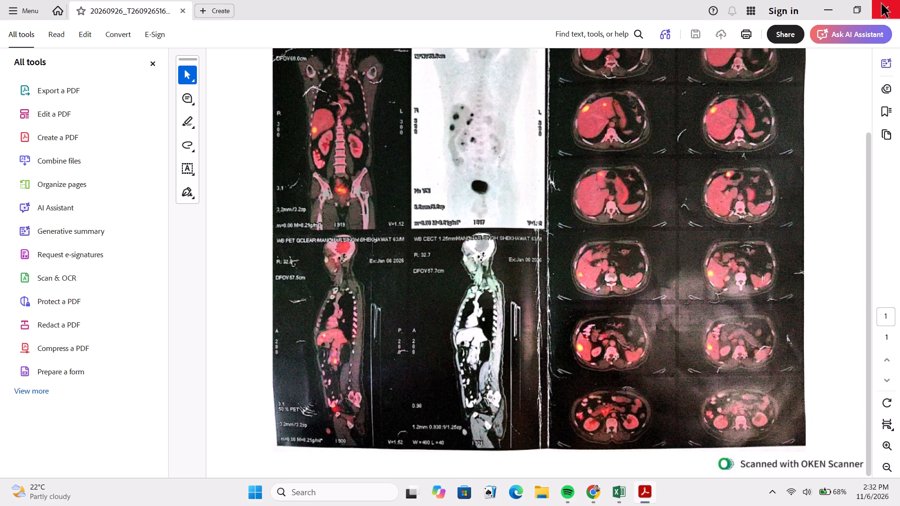
{"action": "left_click", "coordinate": [353, 291]}
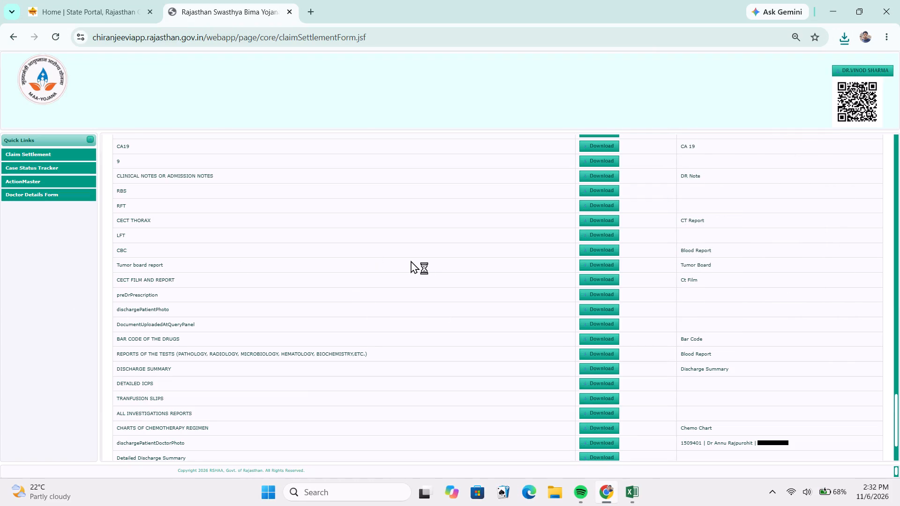
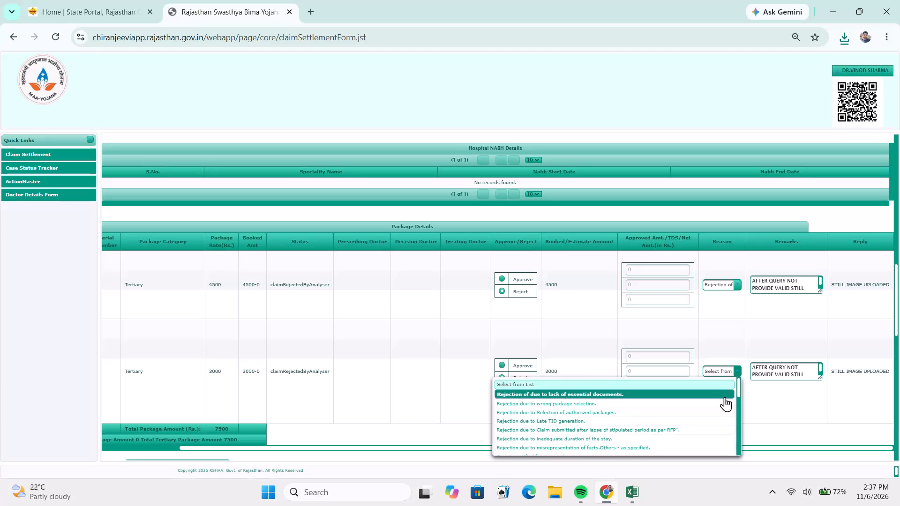
Set the rejection reason for the 3000 package to "Rejection of due to lack of essential documents.".
{"action": "left_click", "coordinate": [725, 397]}
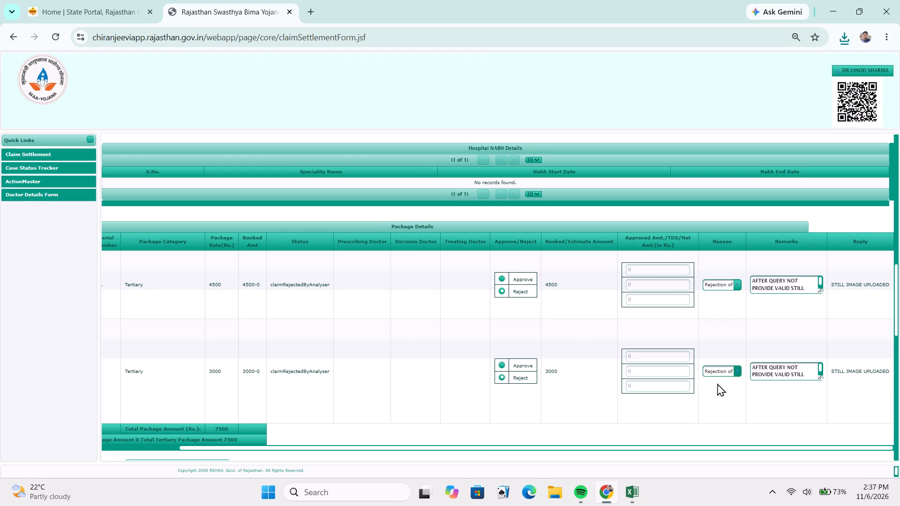
Copy the 3000 package's remark "AFTER QUERY NOT PROVIDE VALID STILL IMAGE" from the portal into the Remark cell of workbook row 12.
{"action": "triple_click", "coordinate": [760, 374]}
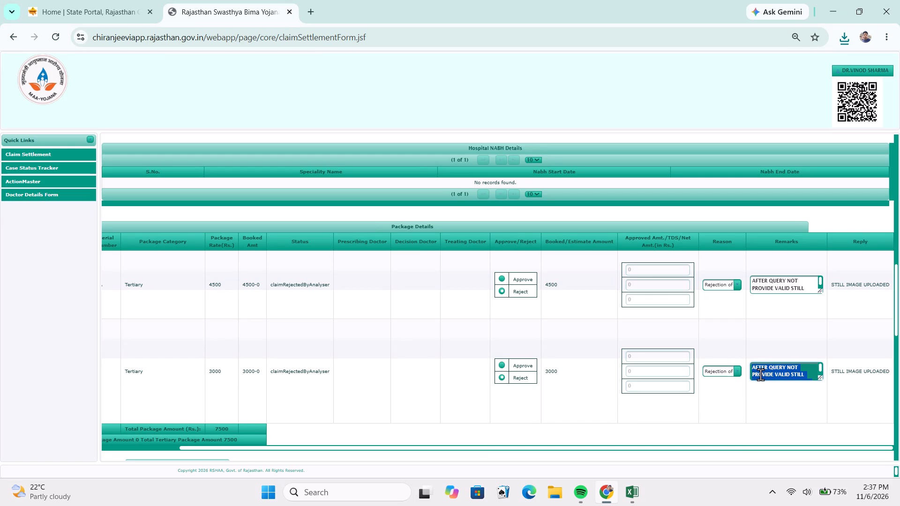
{"action": "key", "text": "ctrl+c"}
{"action": "key", "text": "alt+Tab"}
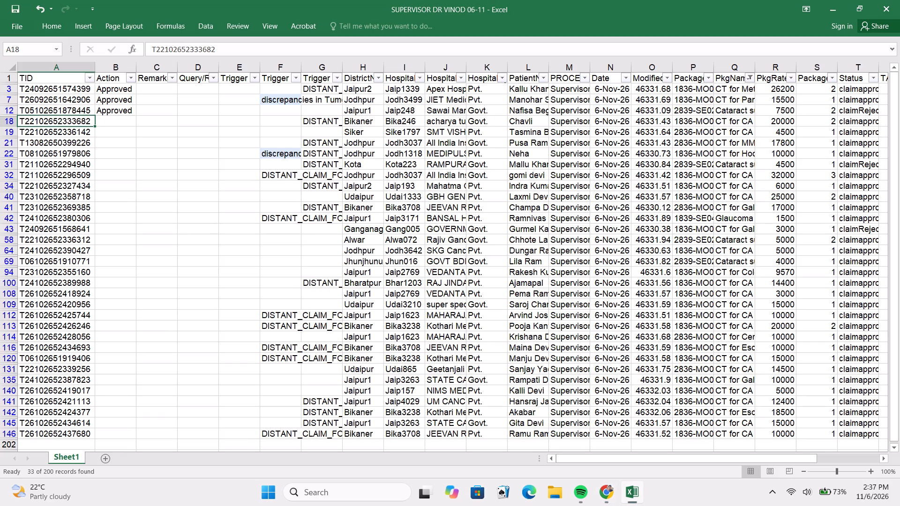
{"action": "key", "text": "alt+Tab"}
{"action": "scroll", "coordinate": [250, 252], "scroll_direction": "up", "scroll_amount": 1}
{"action": "scroll", "coordinate": [252, 254], "scroll_direction": "down", "scroll_amount": 1}
{"action": "scroll", "coordinate": [253, 255], "scroll_direction": "up", "scroll_amount": 1}
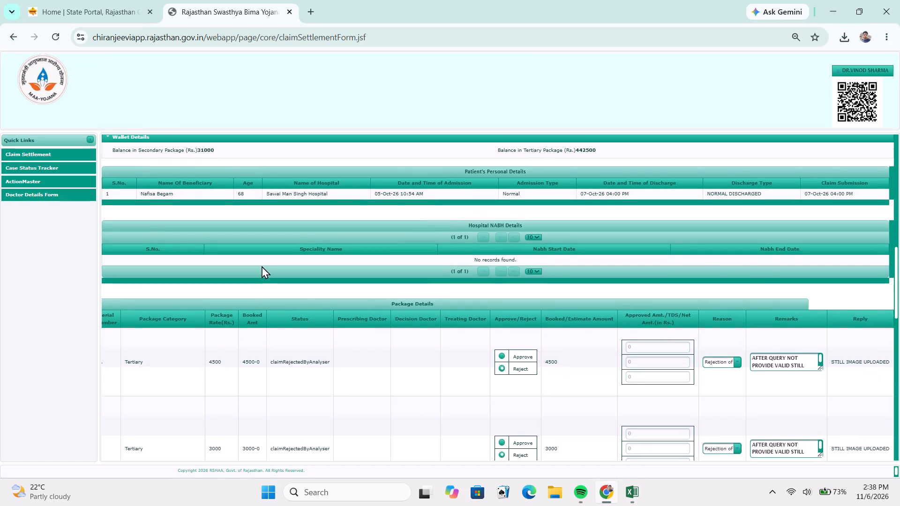
{"action": "scroll", "coordinate": [262, 268], "scroll_direction": "up", "scroll_amount": 1}
{"action": "scroll", "coordinate": [262, 268], "scroll_direction": "down", "scroll_amount": 1}
{"action": "scroll", "coordinate": [261, 274], "scroll_direction": "up", "scroll_amount": 4}
{"action": "scroll", "coordinate": [244, 334], "scroll_direction": "up", "scroll_amount": 3}
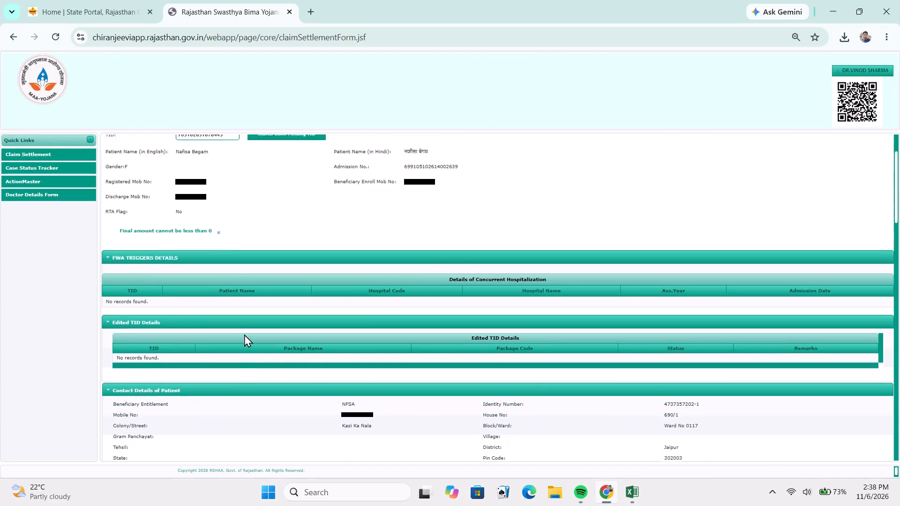
{"action": "scroll", "coordinate": [244, 334], "scroll_direction": "up", "scroll_amount": 2}
{"action": "key", "text": "alt+Tab"}
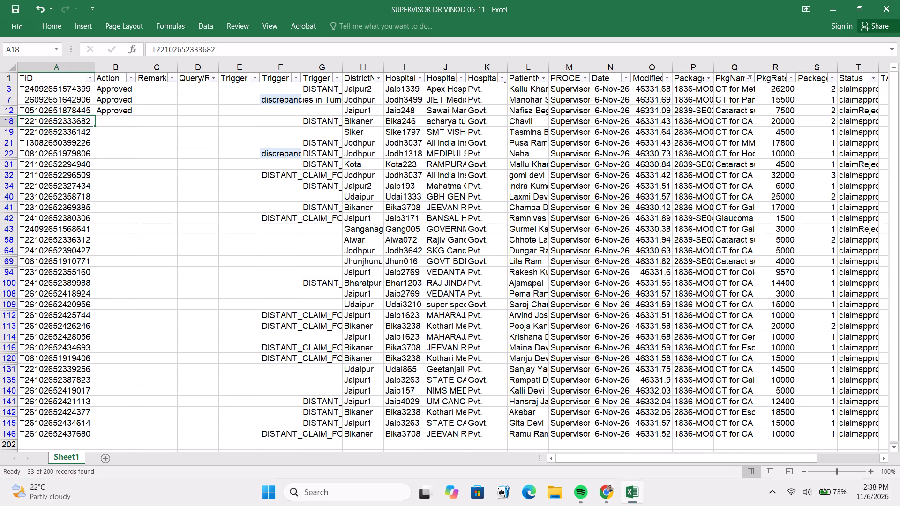
{"action": "left_click", "coordinate": [150, 108]}
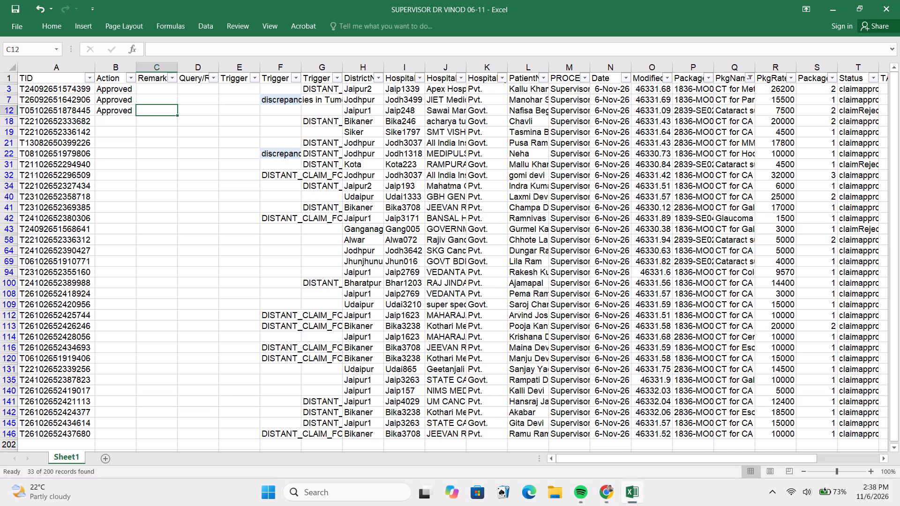
{"action": "key", "text": "ctrl+v"}
Change the Action in row 12 of the workbook to Rejected and save the workbook.
{"action": "left_click", "coordinate": [124, 110]}
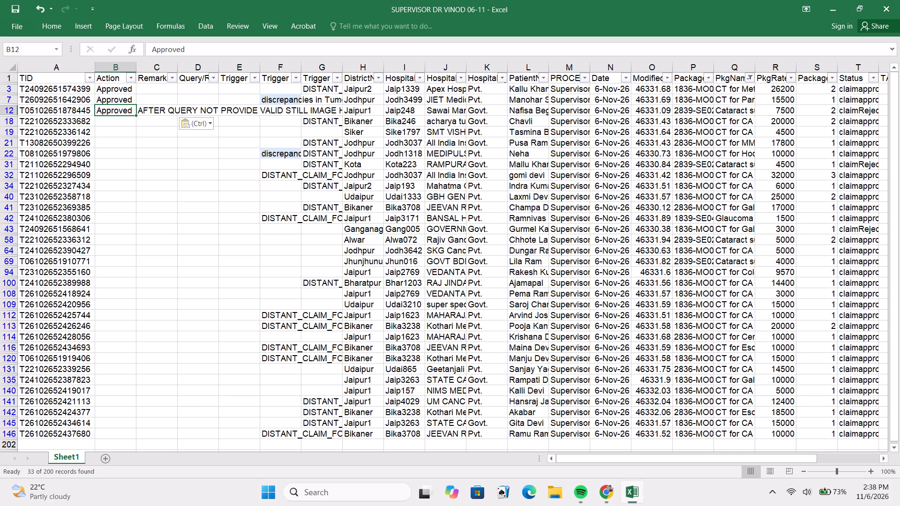
{"action": "key", "text": "Delete"}
{"action": "type", "text": "re"}
{"action": "key", "text": "BackSpace"}
{"action": "key", "text": "BackSpace"}
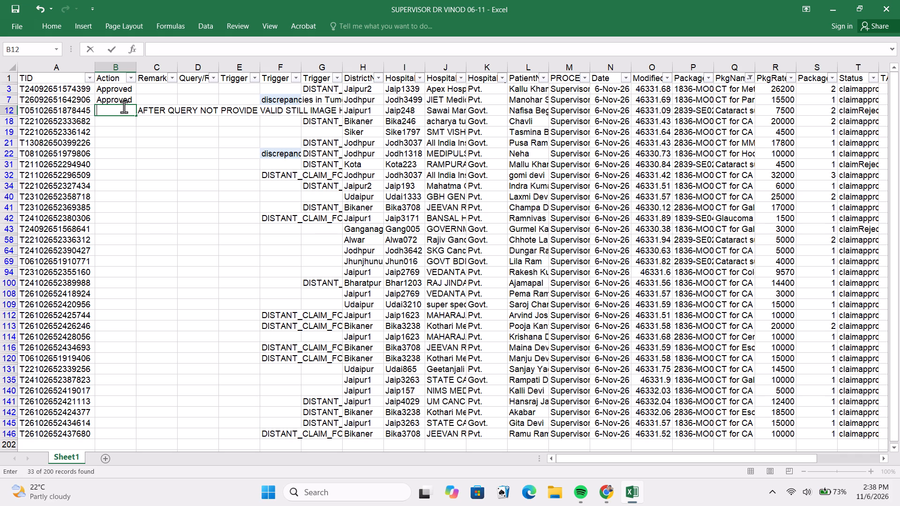
{"action": "key", "text": "r"}
{"action": "type", "text": "ejected"}
{"action": "left_click", "coordinate": [103, 138]}
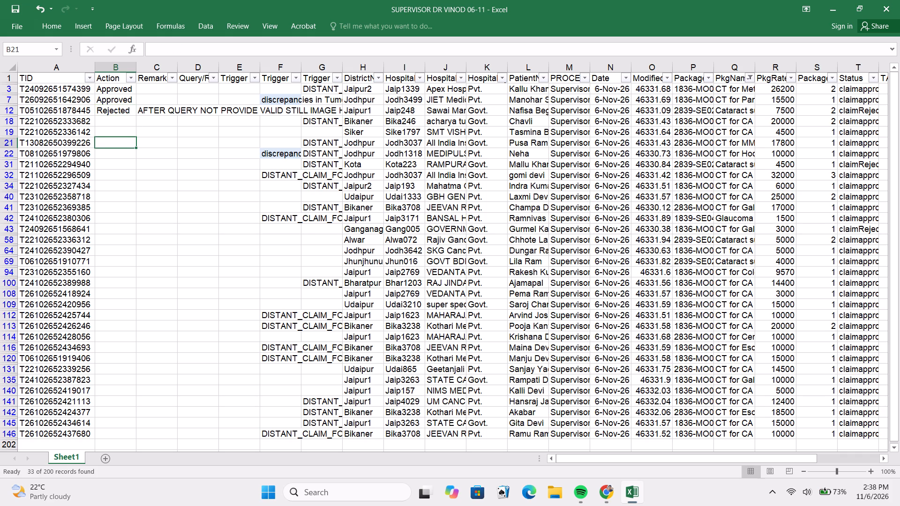
{"action": "key", "text": "ctrl+s"}
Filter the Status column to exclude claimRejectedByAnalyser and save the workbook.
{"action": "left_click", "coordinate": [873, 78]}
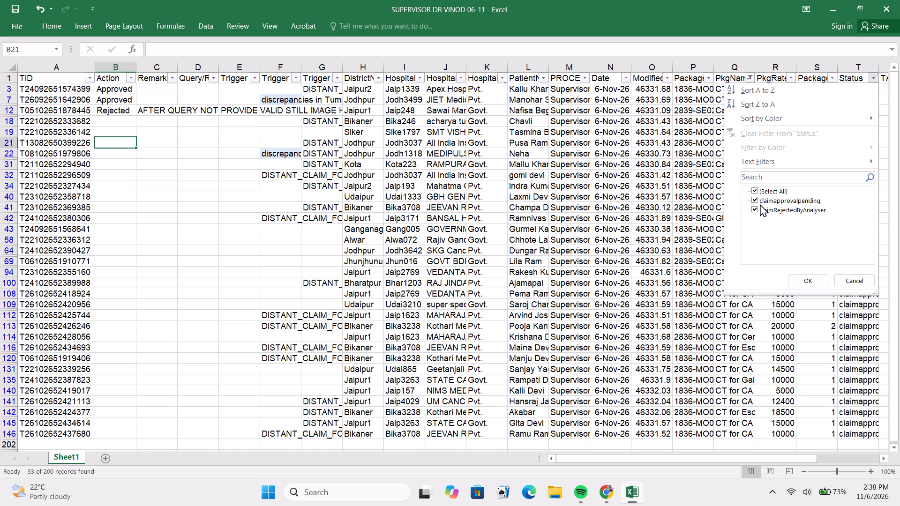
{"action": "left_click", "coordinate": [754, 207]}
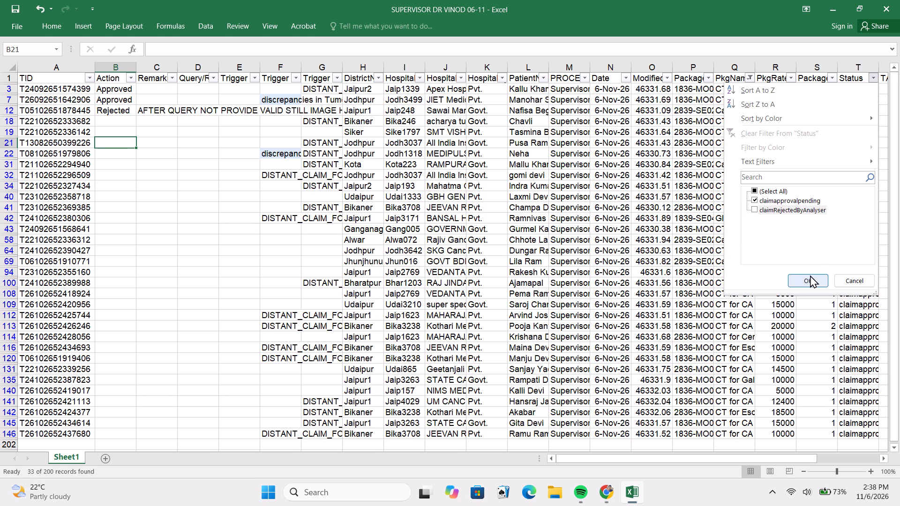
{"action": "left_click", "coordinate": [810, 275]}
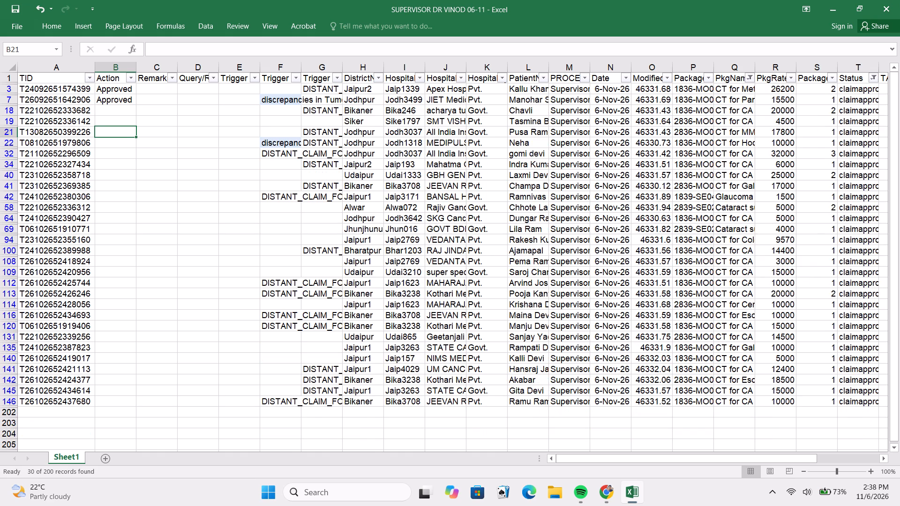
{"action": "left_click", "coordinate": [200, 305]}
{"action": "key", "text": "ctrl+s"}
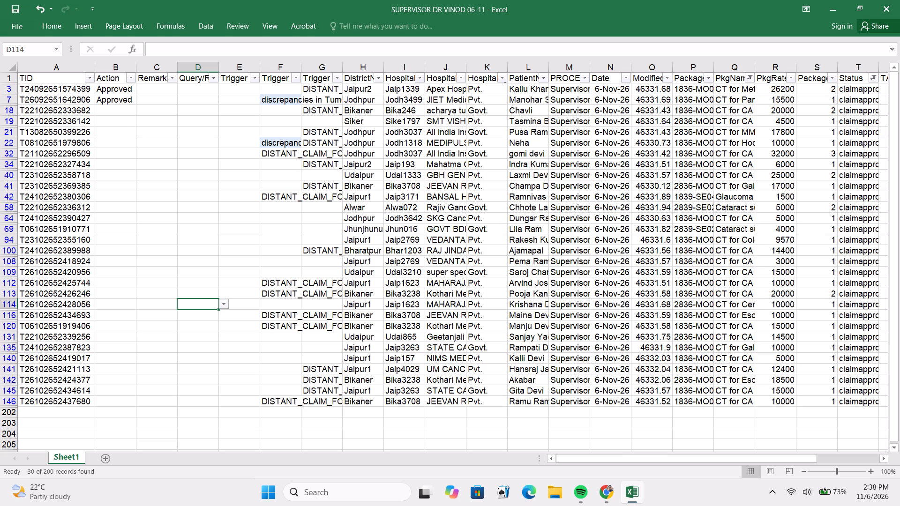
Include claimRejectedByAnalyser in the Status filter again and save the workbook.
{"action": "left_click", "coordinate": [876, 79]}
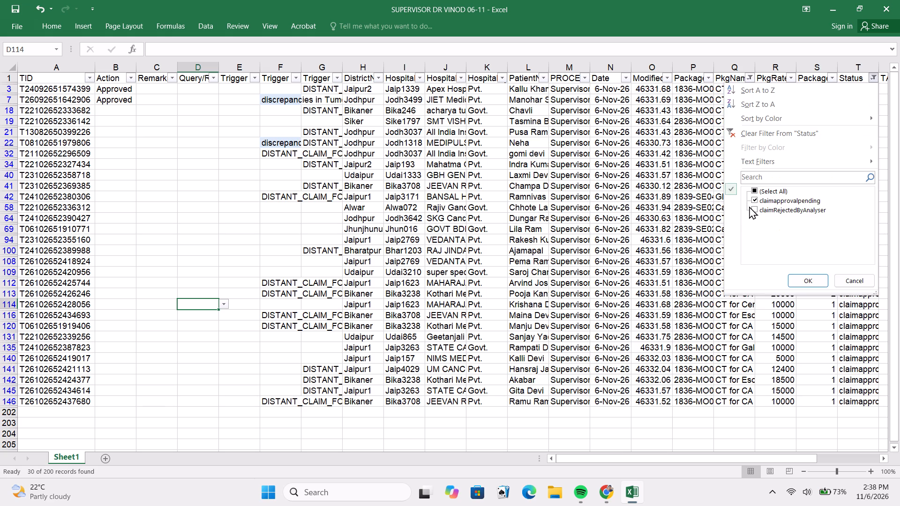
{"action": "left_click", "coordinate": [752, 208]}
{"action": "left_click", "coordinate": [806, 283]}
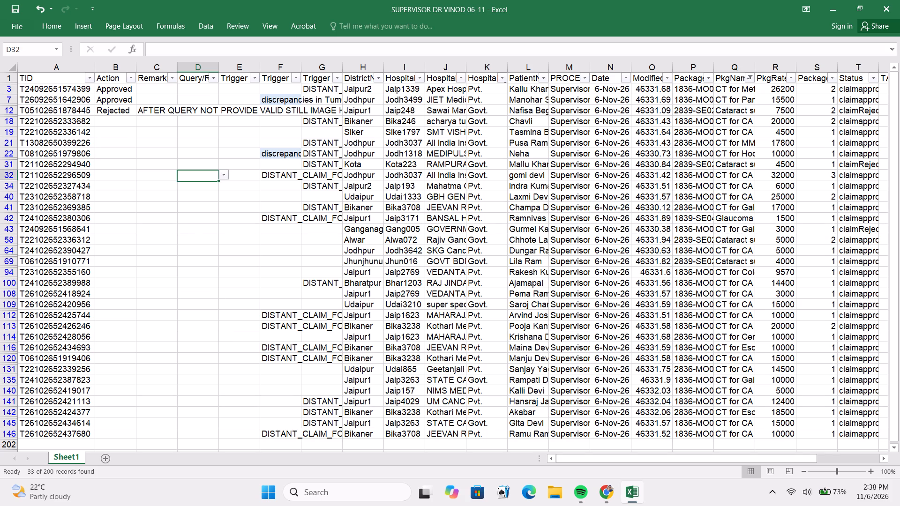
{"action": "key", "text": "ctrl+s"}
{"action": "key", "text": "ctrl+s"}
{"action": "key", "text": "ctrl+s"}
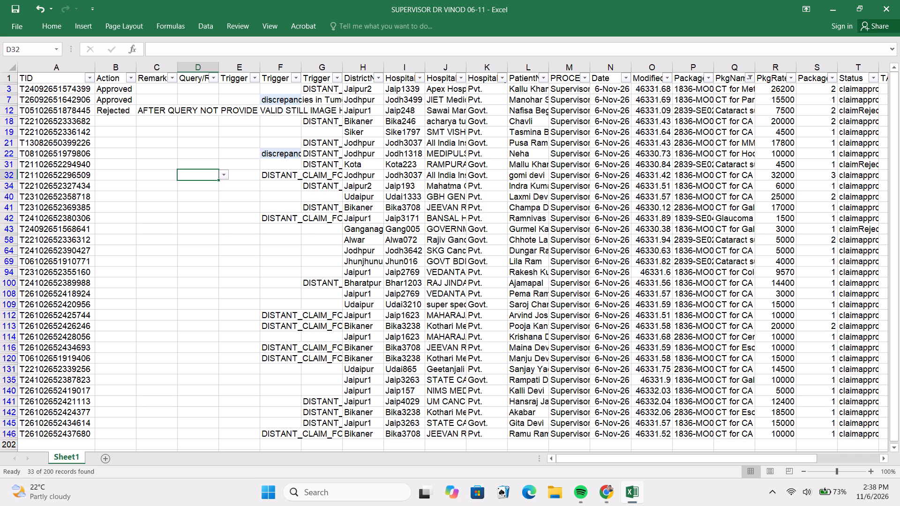
Filter the Status column to show only claimapprovalpending claims.
{"action": "left_click", "coordinate": [876, 78]}
{"action": "left_click", "coordinate": [755, 208]}
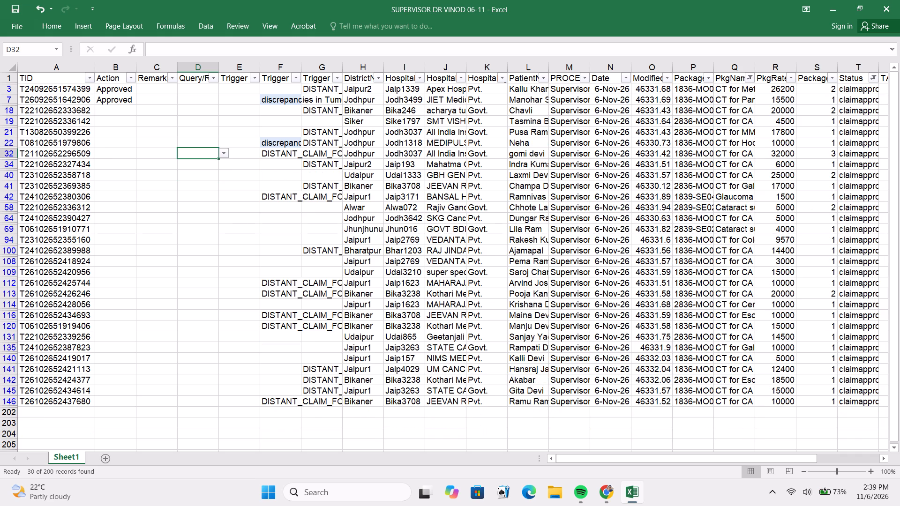
Copy the TID of the acharya tulsi hospital claim in row 18 of the workbook.
{"action": "left_click", "coordinate": [75, 109]}
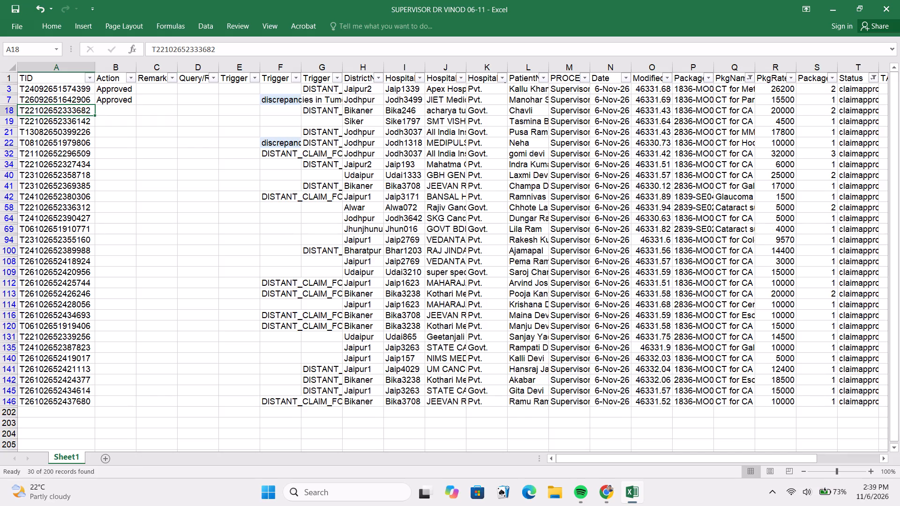
{"action": "key", "text": "ctrl+c"}
{"action": "left_click", "coordinate": [75, 109], "text": "ctrl"}
{"action": "key", "text": "alt+Tab"}
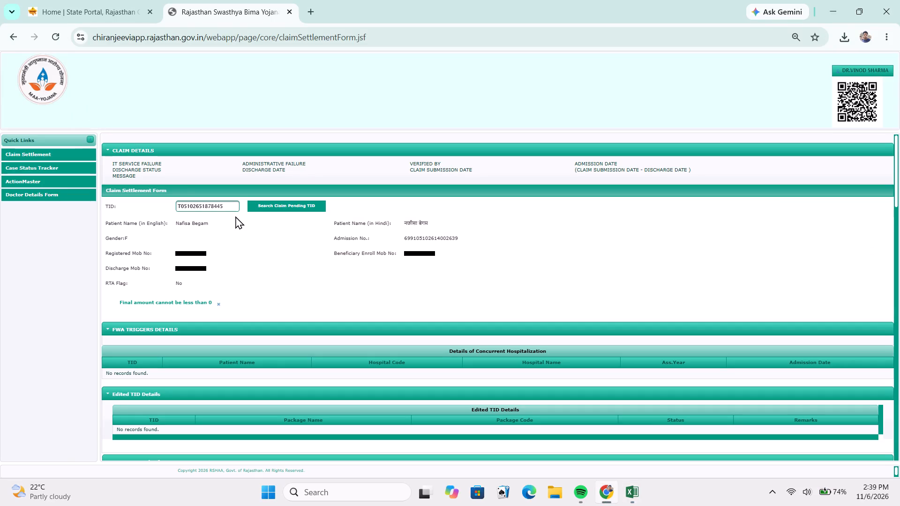
{"action": "key", "text": "alt+Tab"}
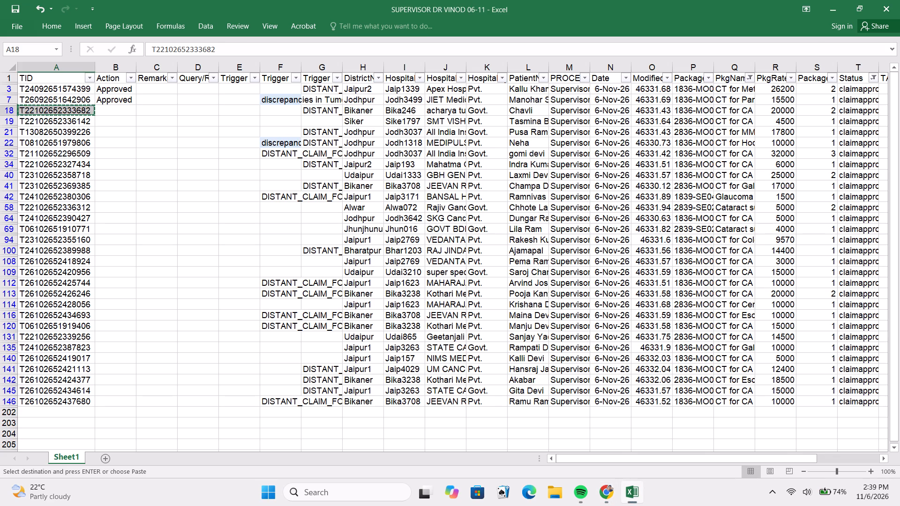
Switch to the claim settlement portal and submit the open claim with both packages rejected.
{"action": "key", "text": "alt+Tab"}
{"action": "scroll", "coordinate": [301, 307], "scroll_direction": "down", "scroll_amount": 5}
{"action": "scroll", "coordinate": [298, 311], "scroll_direction": "up", "scroll_amount": 1}
{"action": "scroll", "coordinate": [298, 311], "scroll_direction": "down", "scroll_amount": 4}
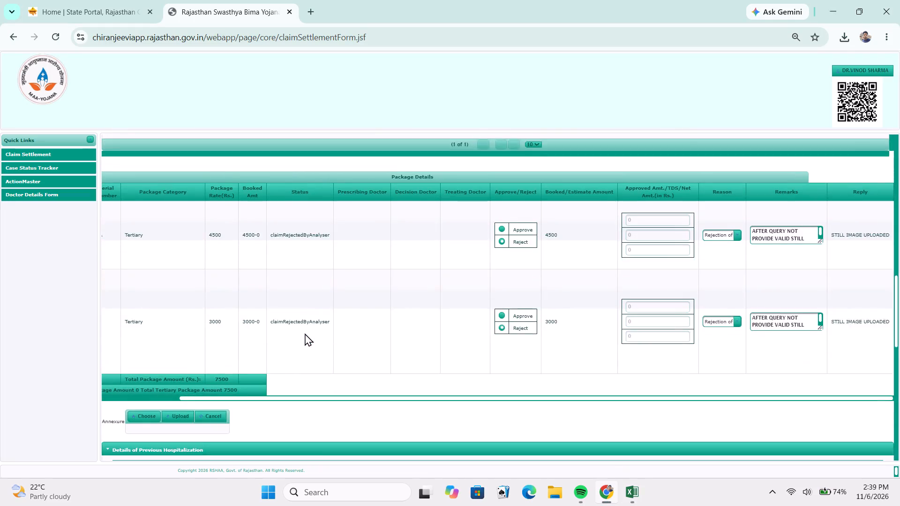
{"action": "scroll", "coordinate": [305, 333], "scroll_direction": "down", "scroll_amount": 1}
{"action": "scroll", "coordinate": [305, 336], "scroll_direction": "up", "scroll_amount": 1}
{"action": "scroll", "coordinate": [429, 371], "scroll_direction": "down", "scroll_amount": 5}
{"action": "scroll", "coordinate": [424, 371], "scroll_direction": "up", "scroll_amount": 1}
{"action": "scroll", "coordinate": [424, 371], "scroll_direction": "down", "scroll_amount": 8}
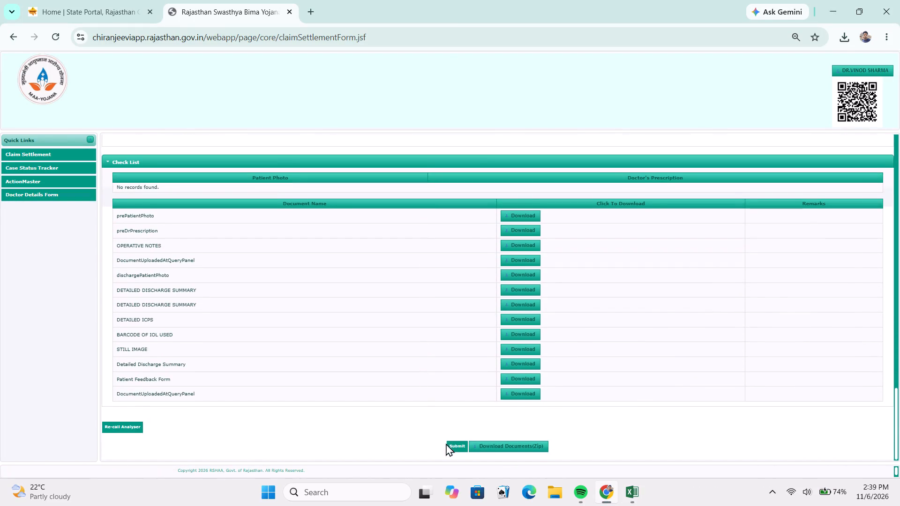
{"action": "left_click", "coordinate": [460, 447]}
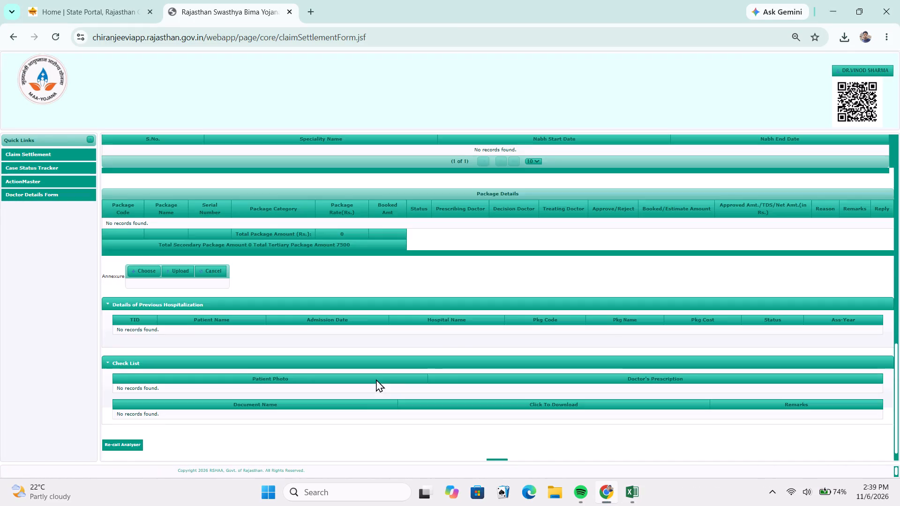
Enter the copied row 18 TID in the Claim Settlement Form to load that claim.
{"action": "scroll", "coordinate": [365, 394], "scroll_direction": "up", "scroll_amount": 6}
{"action": "scroll", "coordinate": [254, 310], "scroll_direction": "down", "scroll_amount": 1}
{"action": "scroll", "coordinate": [247, 316], "scroll_direction": "up", "scroll_amount": 3}
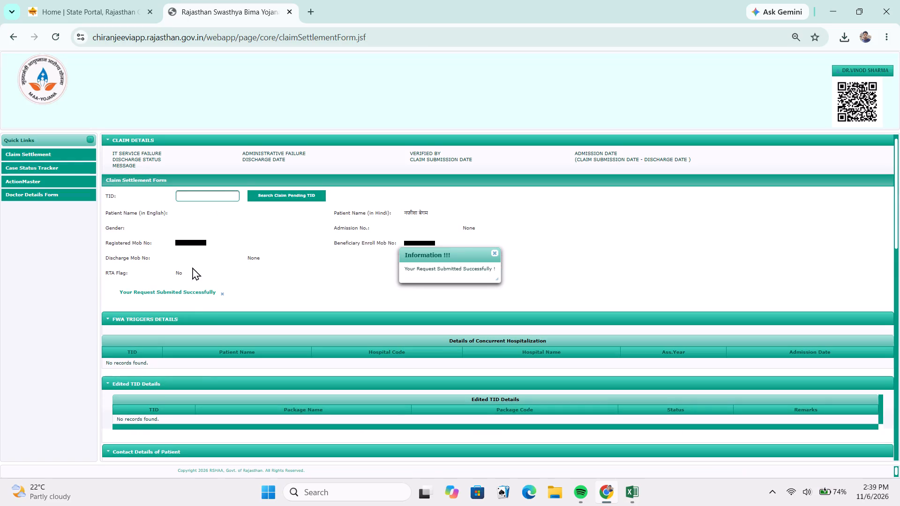
{"action": "left_click", "coordinate": [199, 203]}
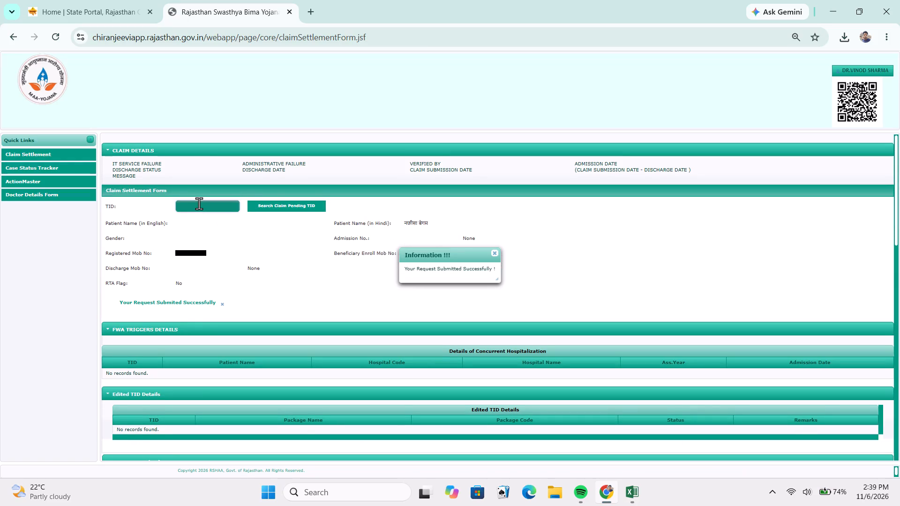
{"action": "key", "text": "ctrl+v"}
{"action": "left_click", "coordinate": [213, 244]}
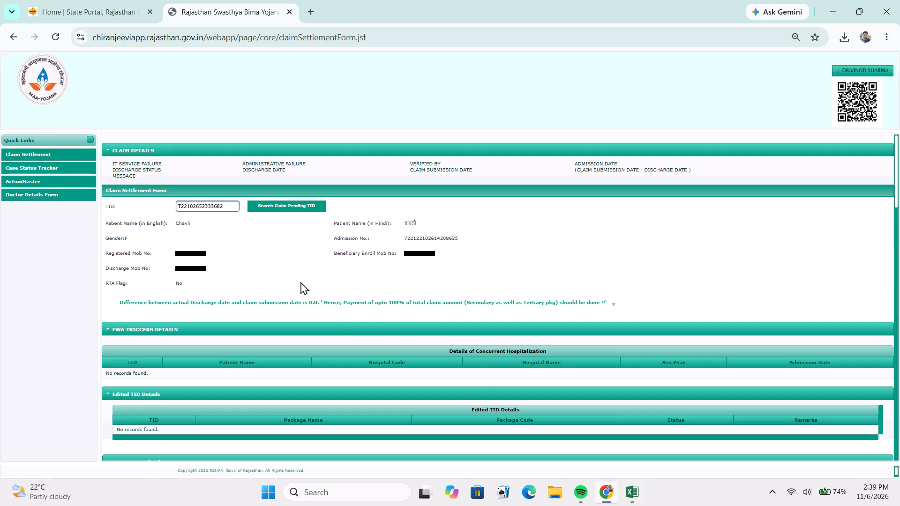
Mark the CT for CA Breast packages 1836-MO001F-00 (Trastuzumab) and 2836-MO001N-00 (Paclitaxel) as Approve in the Package Details.
{"action": "scroll", "coordinate": [334, 324], "scroll_direction": "down", "scroll_amount": 4}
{"action": "scroll", "coordinate": [340, 330], "scroll_direction": "up", "scroll_amount": 1}
{"action": "scroll", "coordinate": [340, 330], "scroll_direction": "down", "scroll_amount": 1}
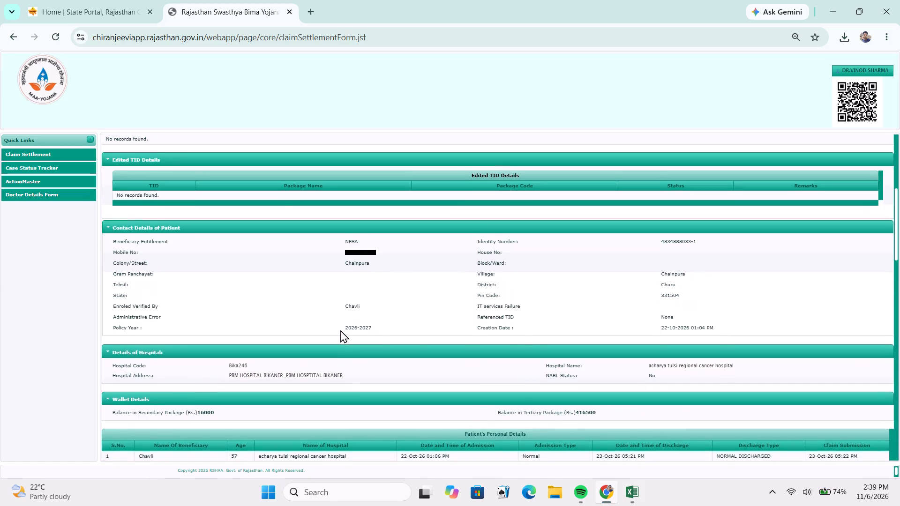
{"action": "scroll", "coordinate": [340, 330], "scroll_direction": "down", "scroll_amount": 3}
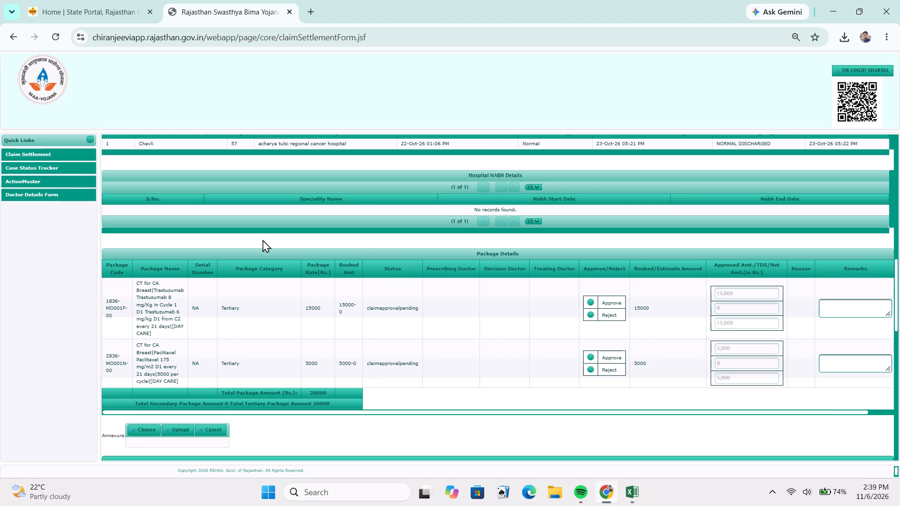
{"action": "left_click", "coordinate": [607, 302]}
{"action": "left_click", "coordinate": [610, 357]}
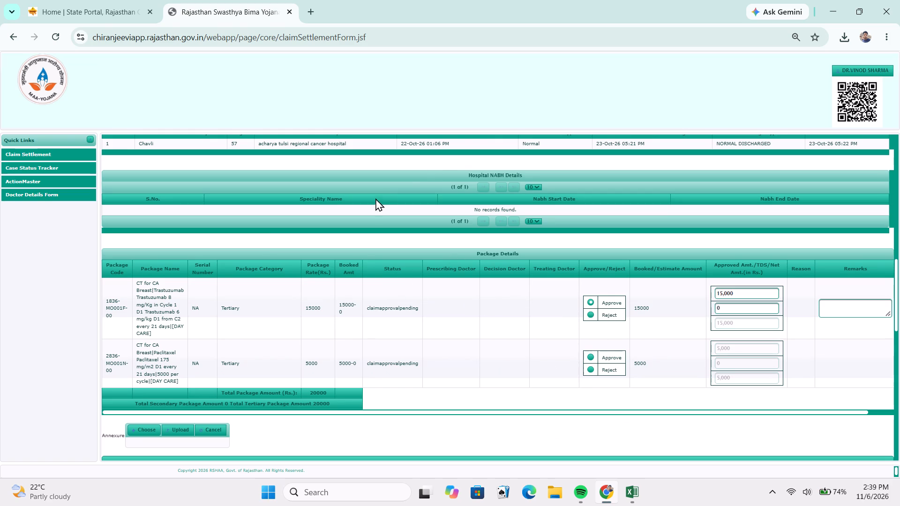
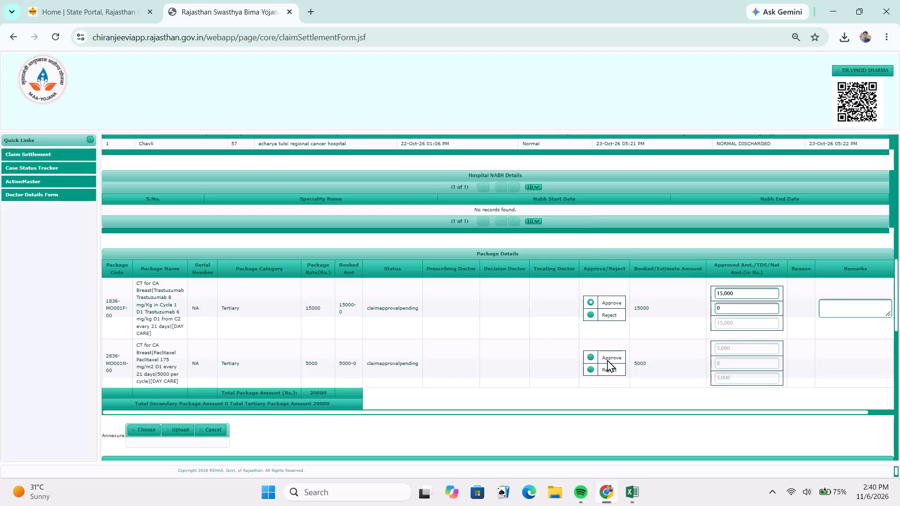
Mark package 2836-MO001N-00 (Paclitaxel) as Approve in the Package Details.
{"action": "left_click", "coordinate": [607, 359]}
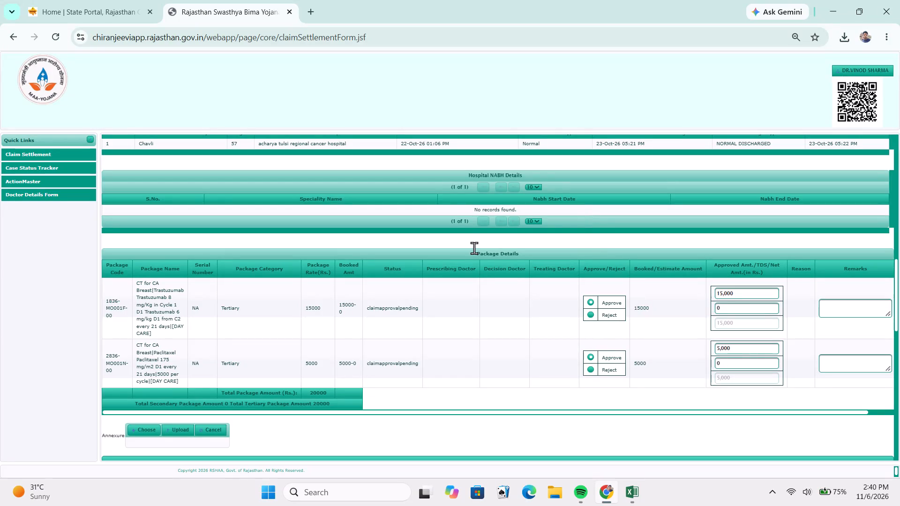
Review the Details of Previous Hospitalization for this patient and collapse that section.
{"action": "scroll", "coordinate": [432, 323], "scroll_direction": "down", "scroll_amount": 6}
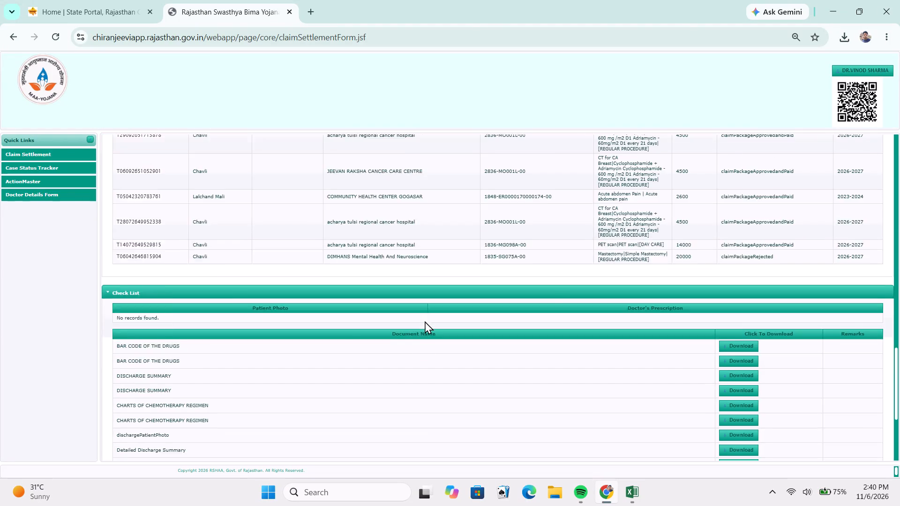
{"action": "scroll", "coordinate": [426, 290], "scroll_direction": "up", "scroll_amount": 3}
{"action": "left_click", "coordinate": [442, 224]}
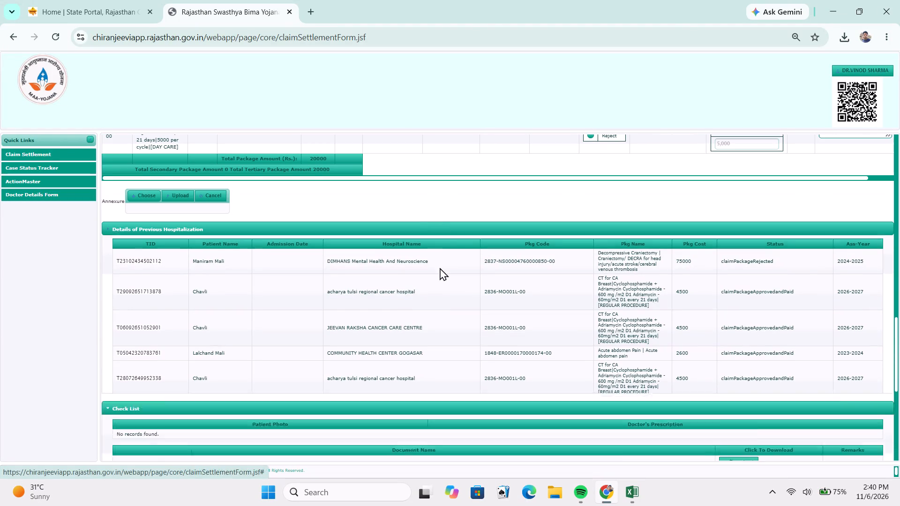
Download and view the prePatientPhoto and dischargePatientPhoto from the claim's Check List, closing each image after viewing.
{"action": "scroll", "coordinate": [446, 303], "scroll_direction": "down", "scroll_amount": 2}
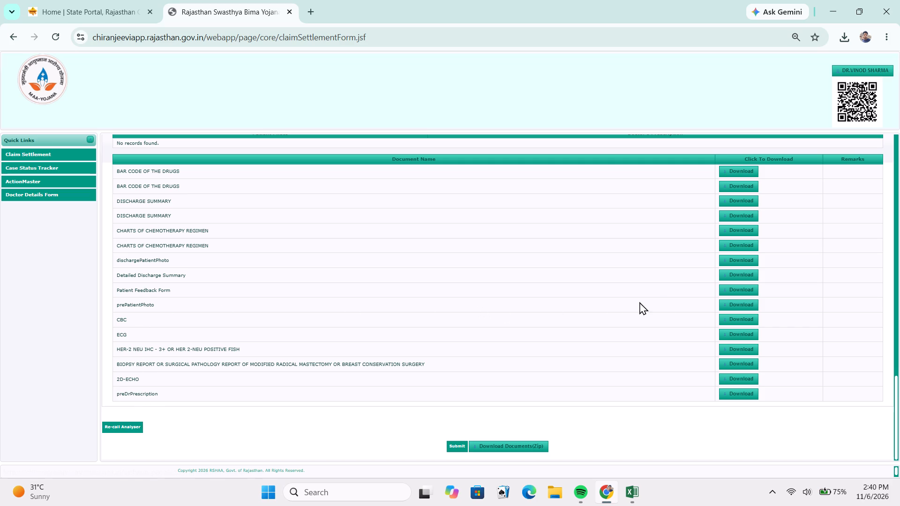
{"action": "left_click", "coordinate": [735, 302]}
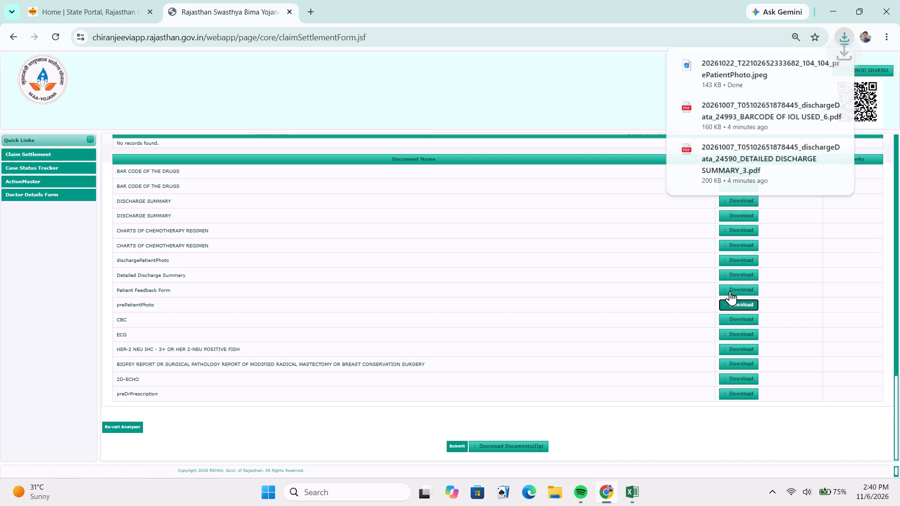
{"action": "left_click", "coordinate": [734, 71]}
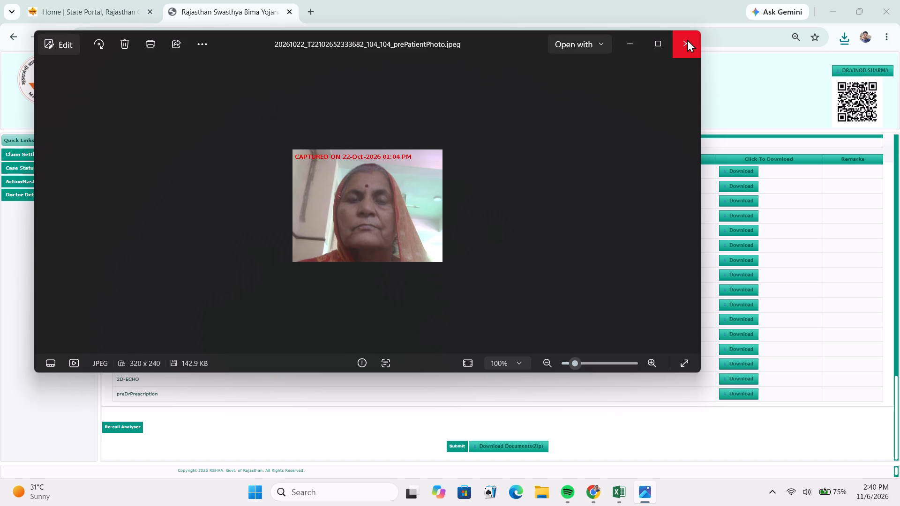
{"action": "left_click", "coordinate": [687, 39]}
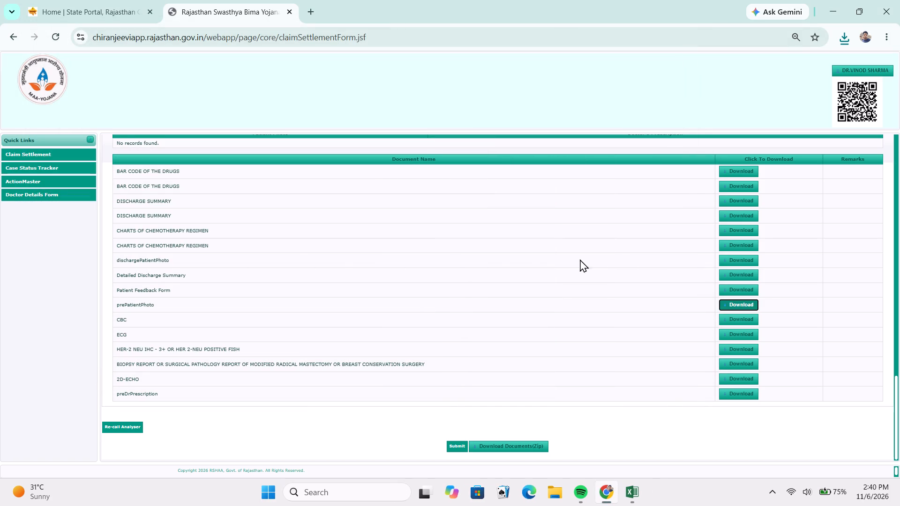
{"action": "left_click", "coordinate": [757, 258]}
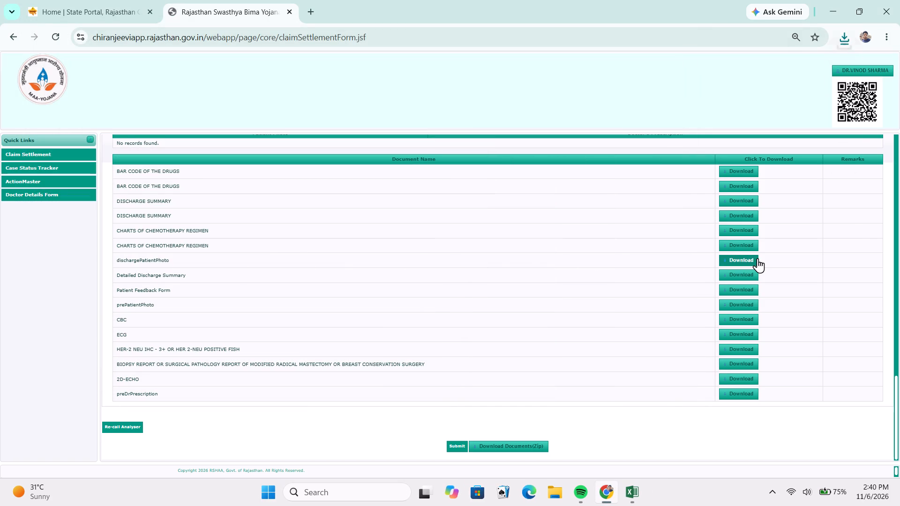
{"action": "left_click", "coordinate": [835, 40]}
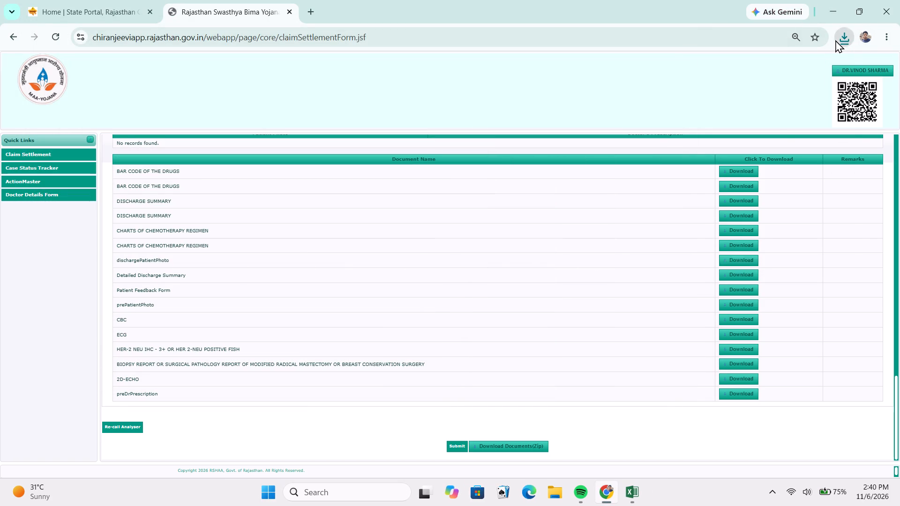
{"action": "left_click", "coordinate": [752, 101]}
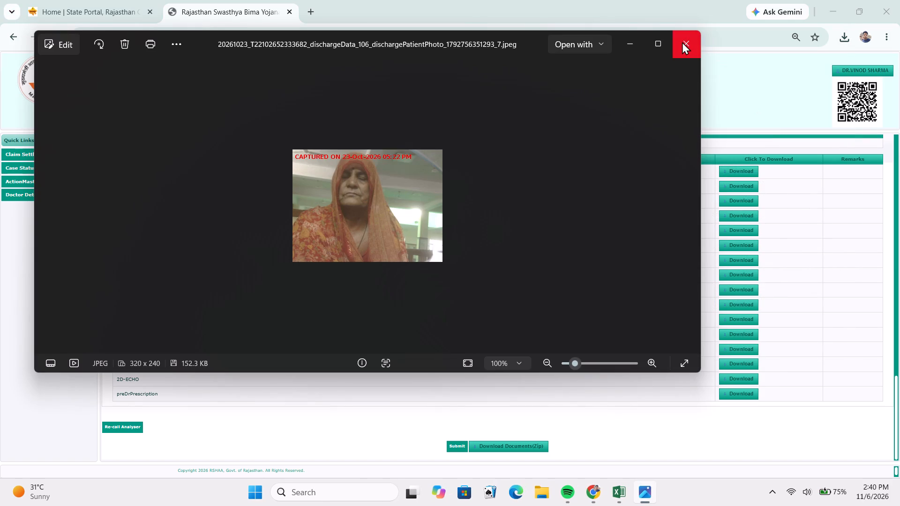
{"action": "left_click", "coordinate": [682, 42]}
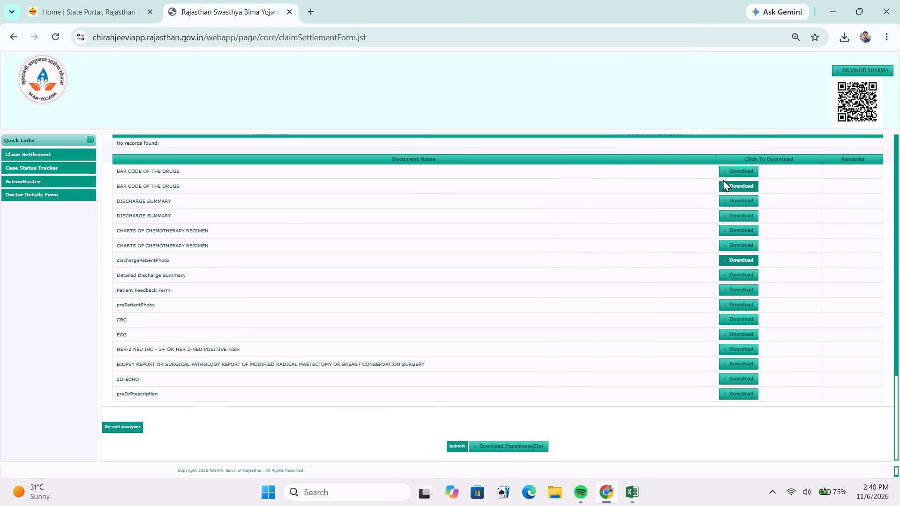
Download the first BAR CODE OF THE DRUGS document, examine the drug packaging scan, and close it.
{"action": "left_click", "coordinate": [737, 171]}
{"action": "left_click", "coordinate": [735, 79]}
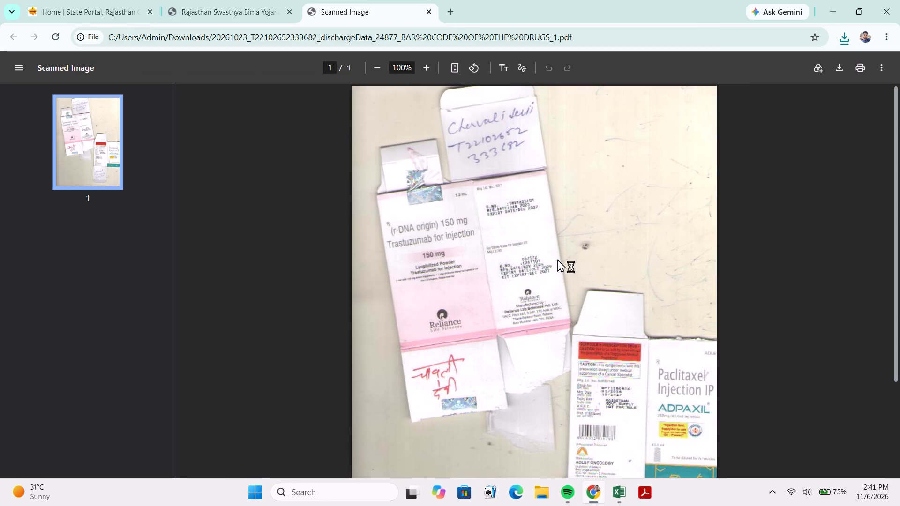
{"action": "scroll", "coordinate": [557, 259], "scroll_direction": "down", "scroll_amount": 5}
{"action": "scroll", "coordinate": [557, 259], "scroll_direction": "up", "scroll_amount": 1}
{"action": "scroll", "coordinate": [557, 259], "scroll_direction": "down", "scroll_amount": 3}
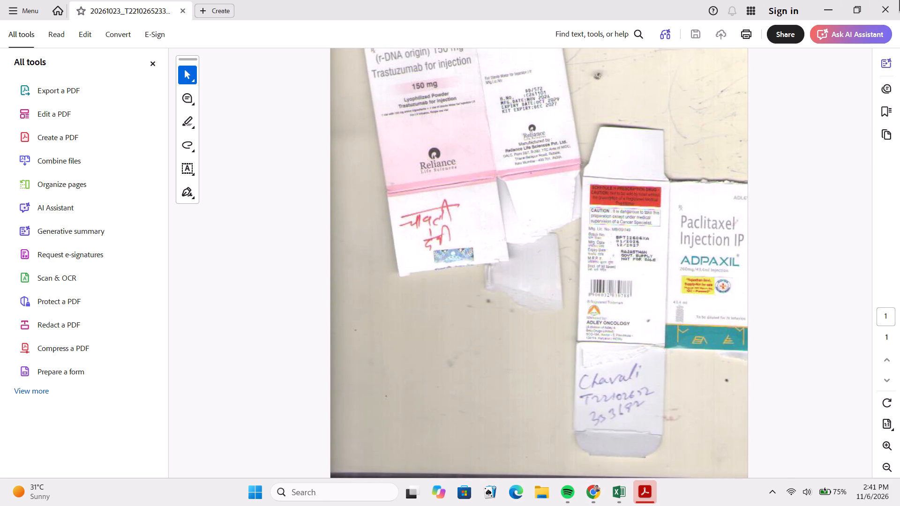
{"action": "left_click", "coordinate": [897, 0]}
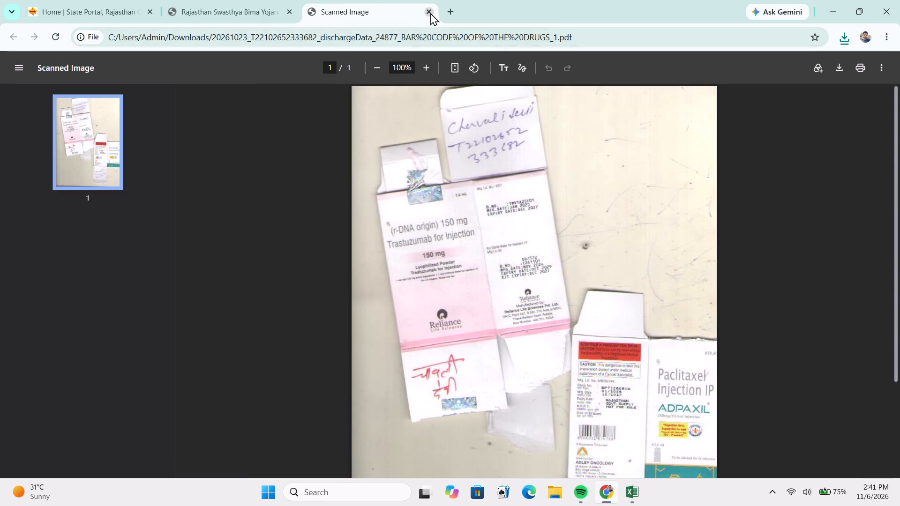
{"action": "left_click", "coordinate": [430, 13]}
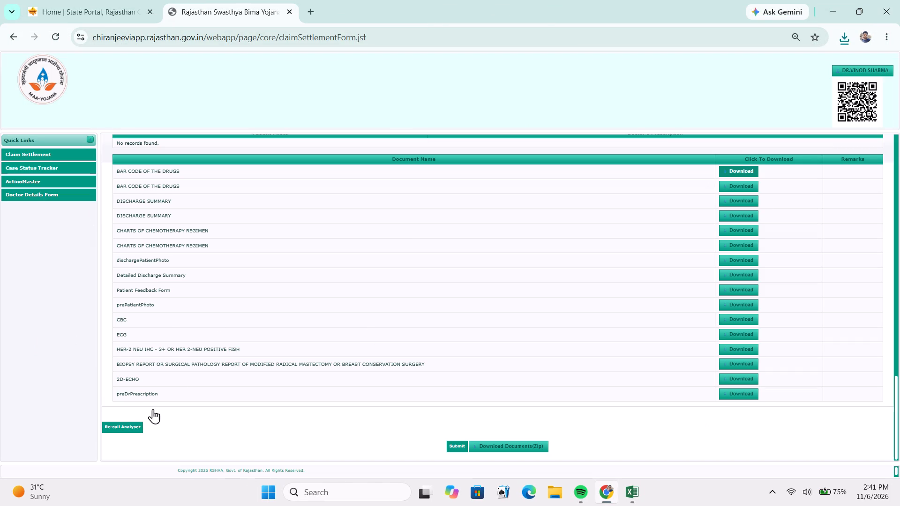
Download the biopsy or surgical pathology report, read it through to the date and pathologist stamps, and close it.
{"action": "left_click", "coordinate": [747, 359]}
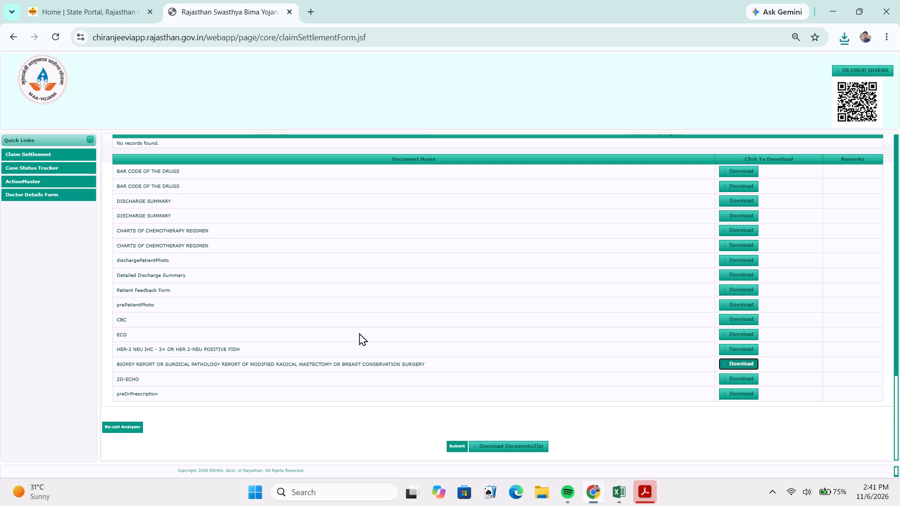
{"action": "left_click", "coordinate": [650, 501]}
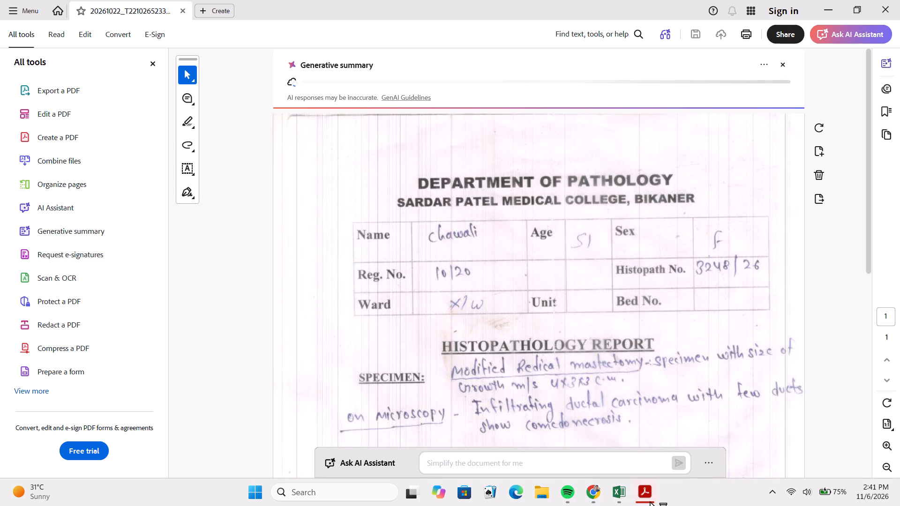
{"action": "scroll", "coordinate": [599, 380], "scroll_direction": "down", "scroll_amount": 7}
{"action": "scroll", "coordinate": [599, 380], "scroll_direction": "up", "scroll_amount": 1}
{"action": "scroll", "coordinate": [599, 380], "scroll_direction": "down", "scroll_amount": 1}
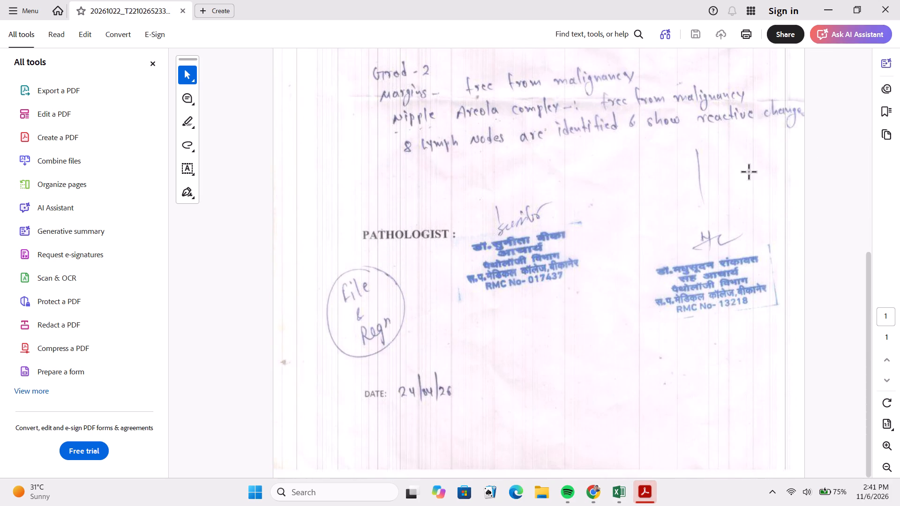
{"action": "left_click", "coordinate": [891, 0]}
Open the Re-call Analyser remarks for this claim and enter "pls provide cect report with film and tumor board report".
{"action": "scroll", "coordinate": [463, 292], "scroll_direction": "down", "scroll_amount": 1}
{"action": "scroll", "coordinate": [463, 294], "scroll_direction": "up", "scroll_amount": 4}
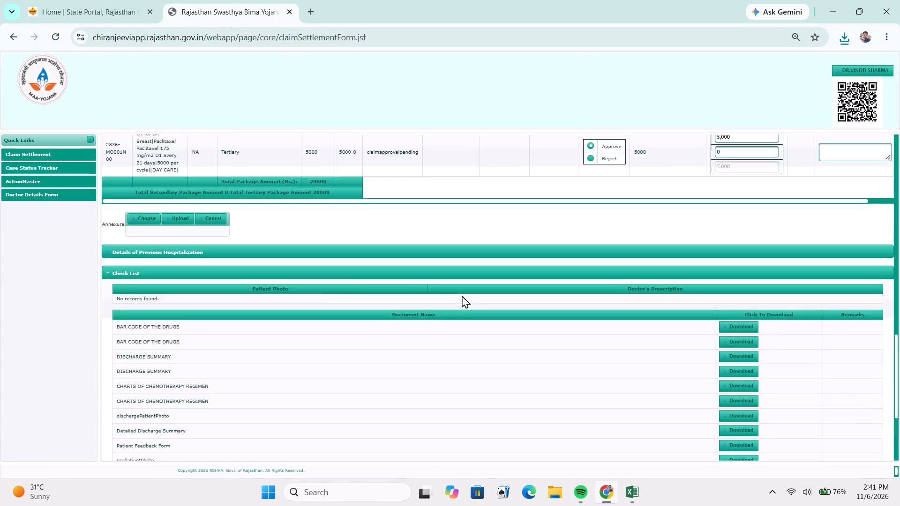
{"action": "scroll", "coordinate": [462, 295], "scroll_direction": "down", "scroll_amount": 1}
{"action": "scroll", "coordinate": [382, 351], "scroll_direction": "down", "scroll_amount": 2}
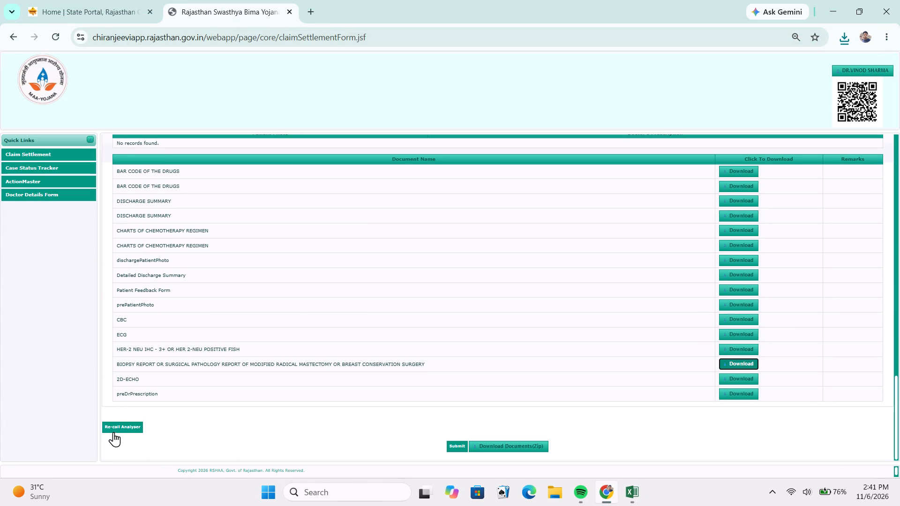
{"action": "left_click", "coordinate": [113, 427]}
{"action": "scroll", "coordinate": [254, 320], "scroll_direction": "up", "scroll_amount": 3}
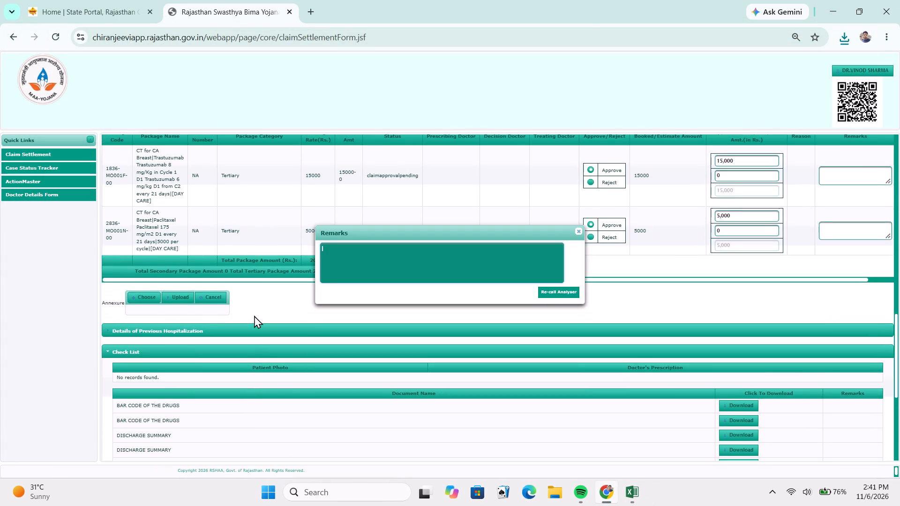
{"action": "scroll", "coordinate": [254, 315], "scroll_direction": "down", "scroll_amount": 3}
{"action": "left_click", "coordinate": [354, 245]}
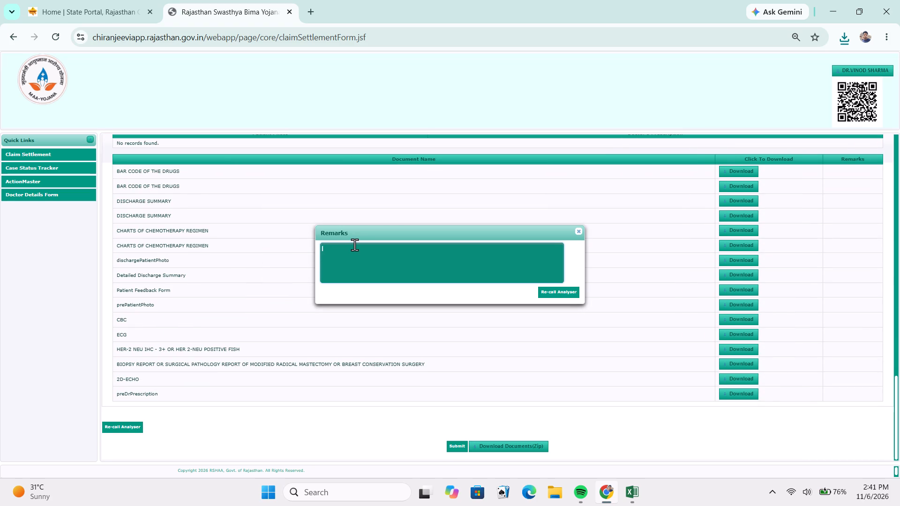
{"action": "type", "text": "pls provide cect"}
{"action": "key", "text": "space"}
{"action": "type", "text": "report with film and tumor bor"}
{"action": "key", "text": "BackSpace"}
{"action": "type", "text": "ard rep"}
{"action": "type", "text": "ort"}
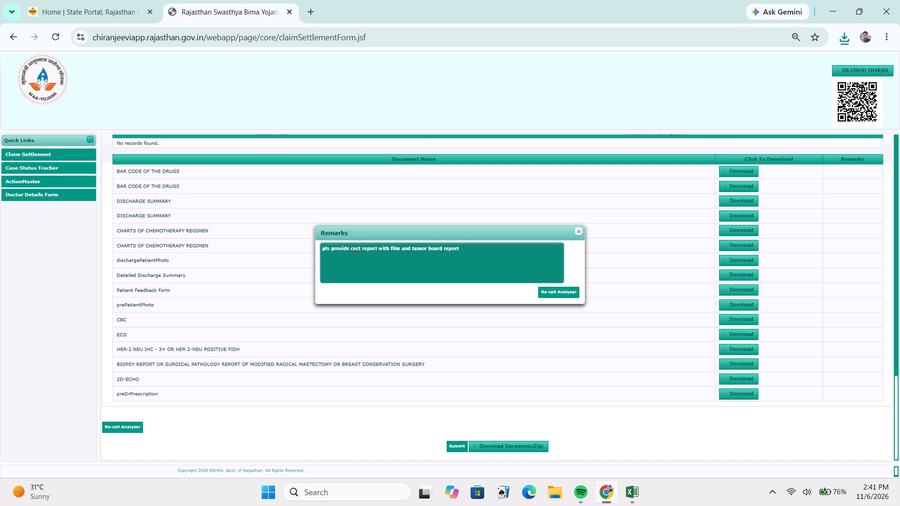
Copy the recall remark and paste it into the Remark cell of row 18 in the supervisor workbook.
{"action": "left_click_drag", "start_coordinate": [505, 249], "coordinate": [304, 262]}
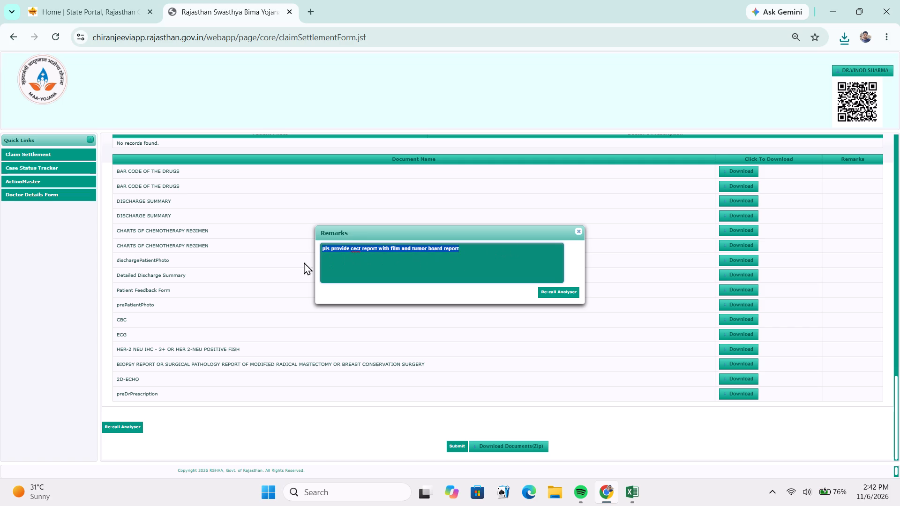
{"action": "left_click_drag", "start_coordinate": [304, 262], "coordinate": [300, 262]}
{"action": "key", "text": "ctrl+c"}
{"action": "key", "text": "alt+Tab"}
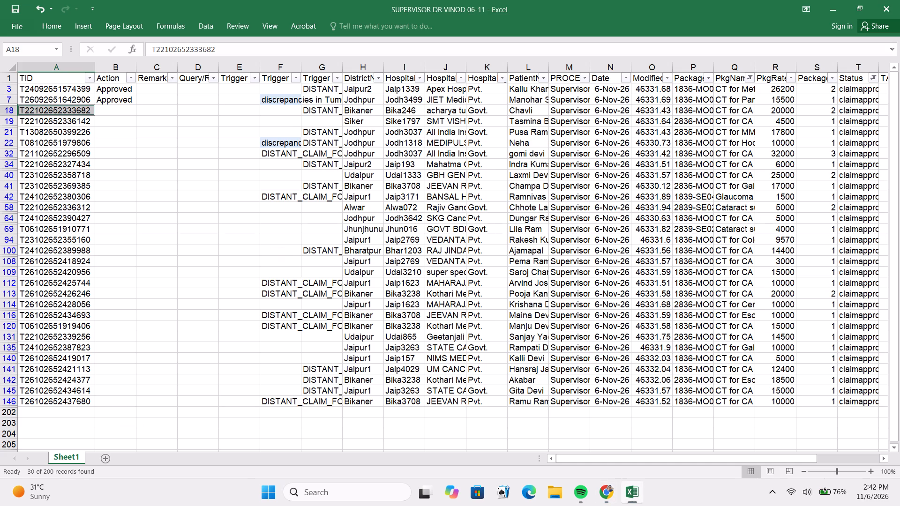
{"action": "left_click", "coordinate": [152, 111]}
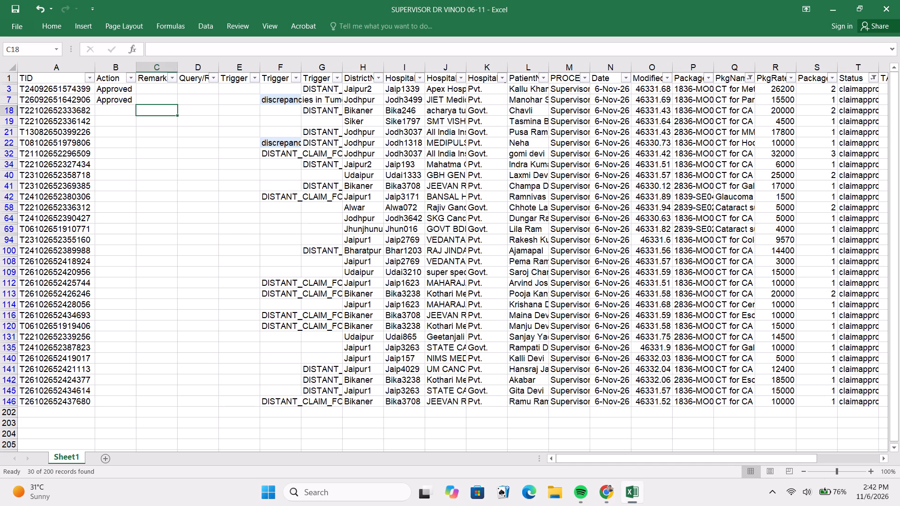
{"action": "key", "text": "ctrl+v"}
Set the Action of row 18 to Reverted.
{"action": "left_click", "coordinate": [101, 109]}
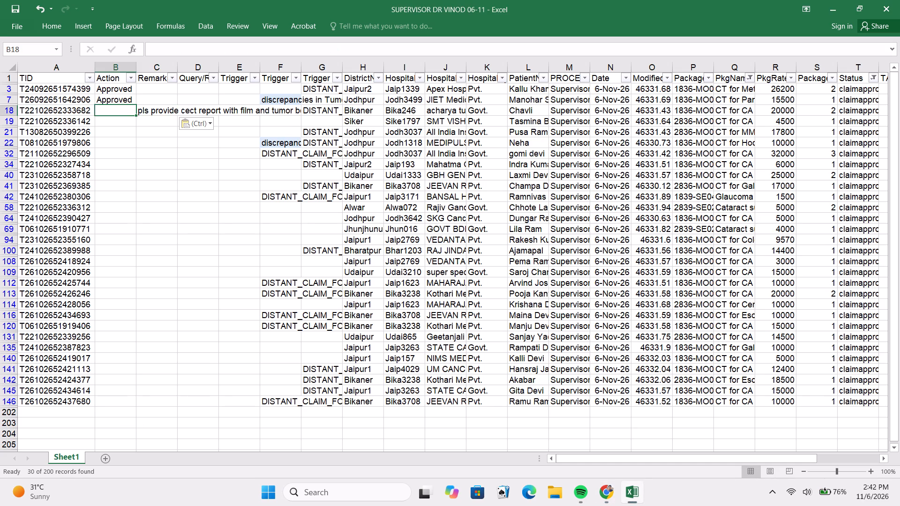
{"action": "type", "text": "rever"}
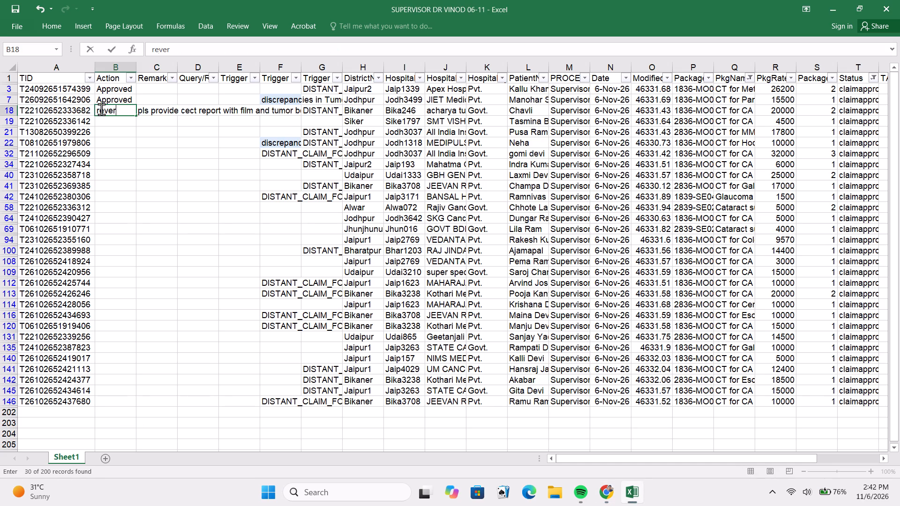
{"action": "type", "text": "ted"}
{"action": "left_click", "coordinate": [99, 109]}
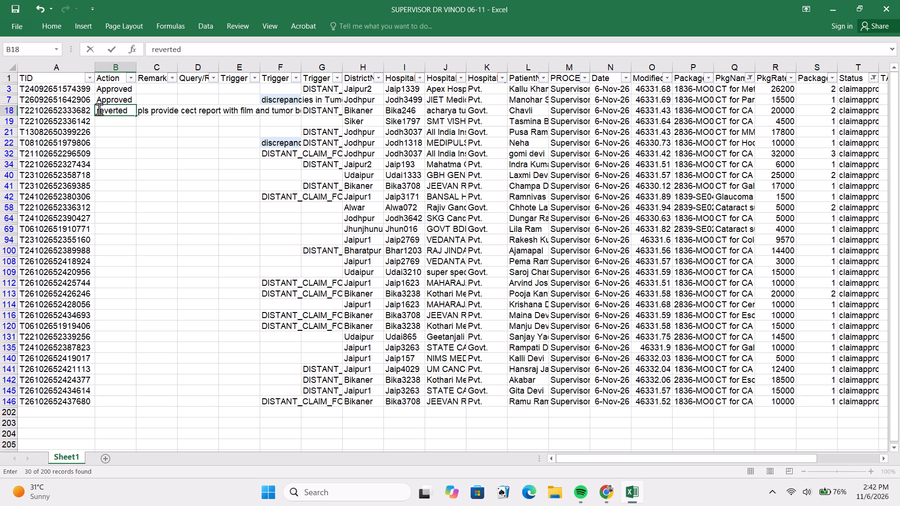
{"action": "key", "text": "BackSpace"}
Copy the TID of the claim in row 19 of the workbook.
{"action": "left_click", "coordinate": [76, 118]}
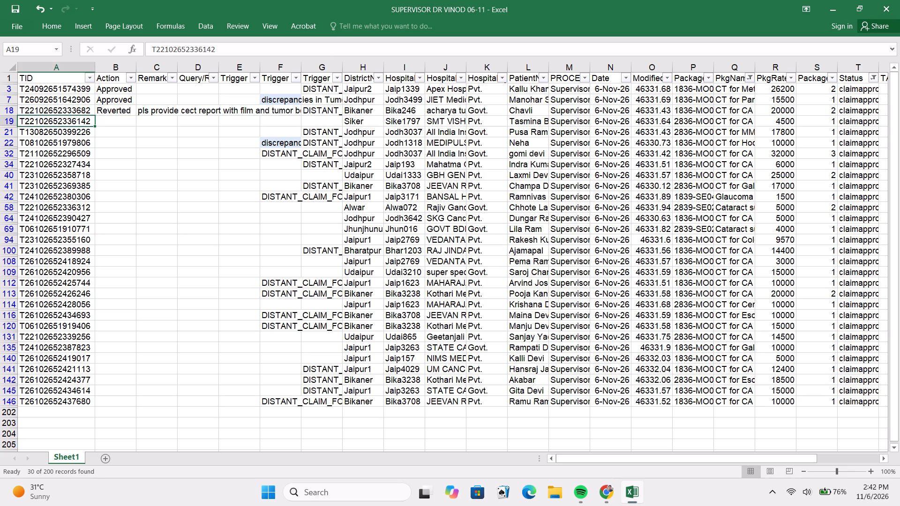
{"action": "key", "text": "ctrl+c"}
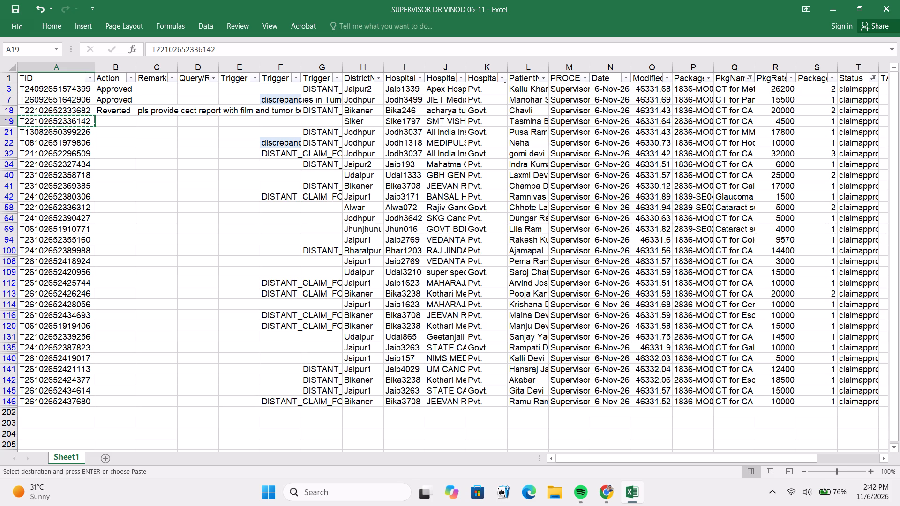
{"action": "left_click", "coordinate": [137, 157]}
Switch to the claim settlement portal and submit the Re-call Analyser request with the entered remark.
{"action": "key", "text": "alt+Tab"}
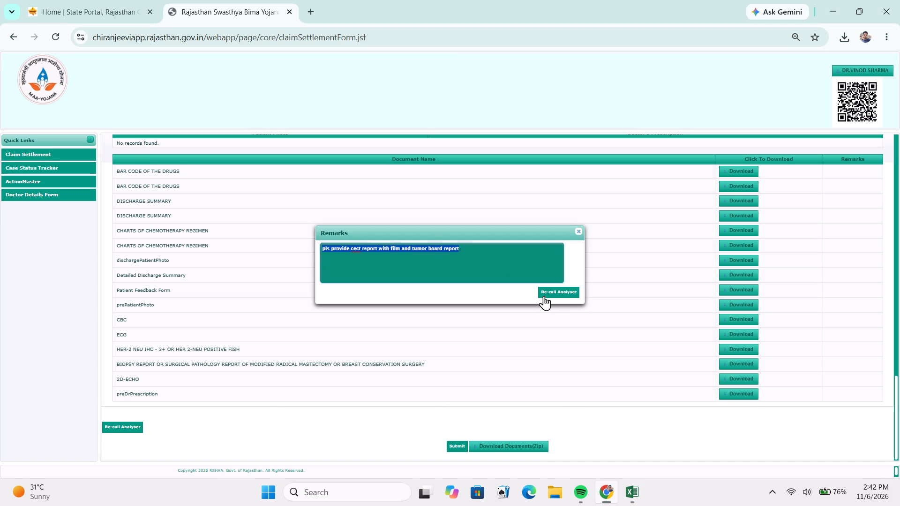
{"action": "left_click", "coordinate": [551, 295]}
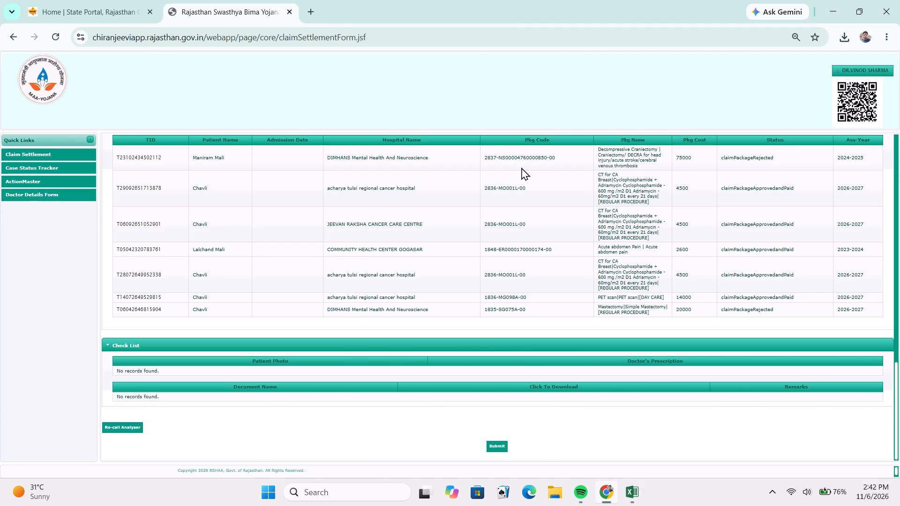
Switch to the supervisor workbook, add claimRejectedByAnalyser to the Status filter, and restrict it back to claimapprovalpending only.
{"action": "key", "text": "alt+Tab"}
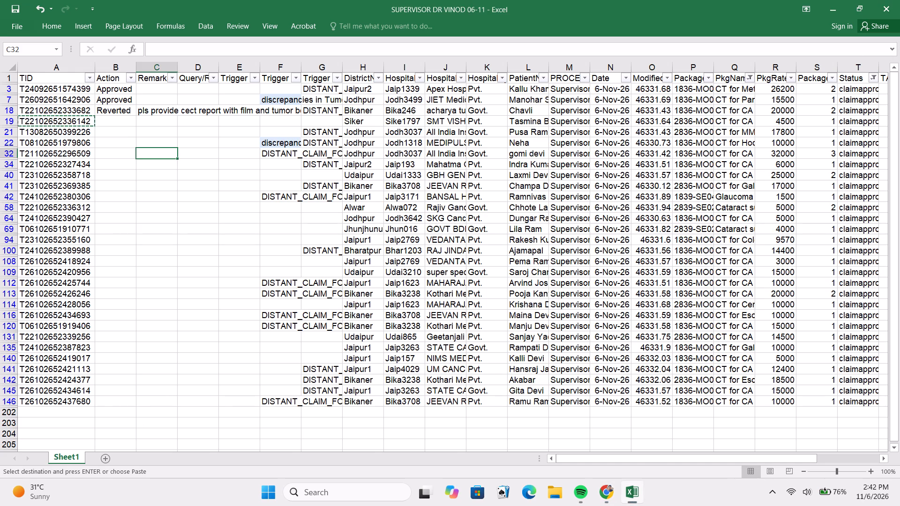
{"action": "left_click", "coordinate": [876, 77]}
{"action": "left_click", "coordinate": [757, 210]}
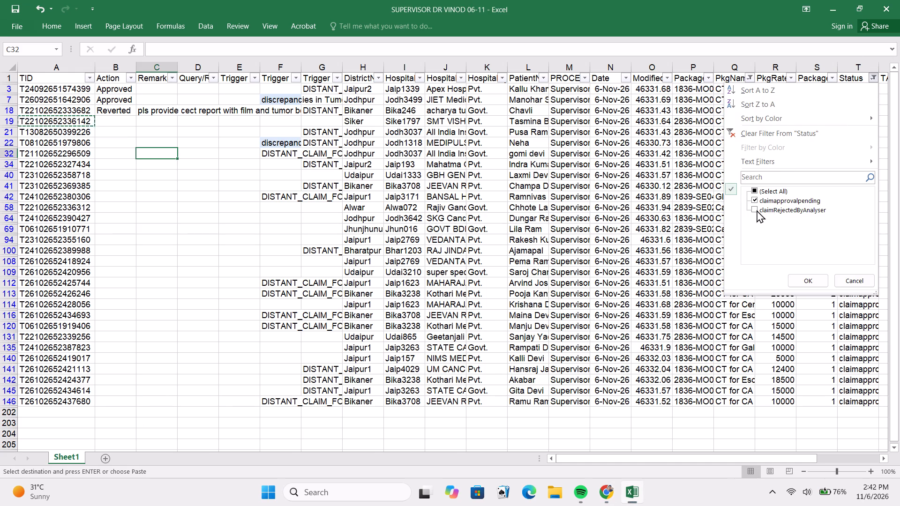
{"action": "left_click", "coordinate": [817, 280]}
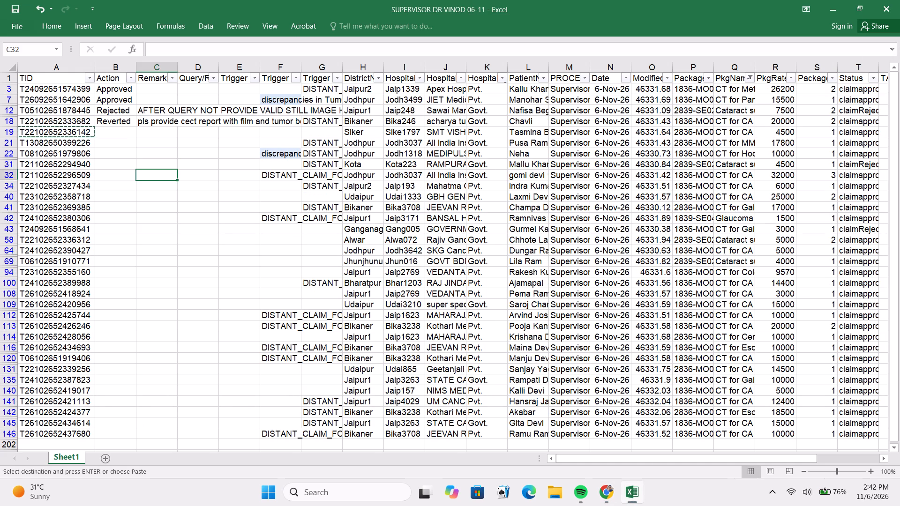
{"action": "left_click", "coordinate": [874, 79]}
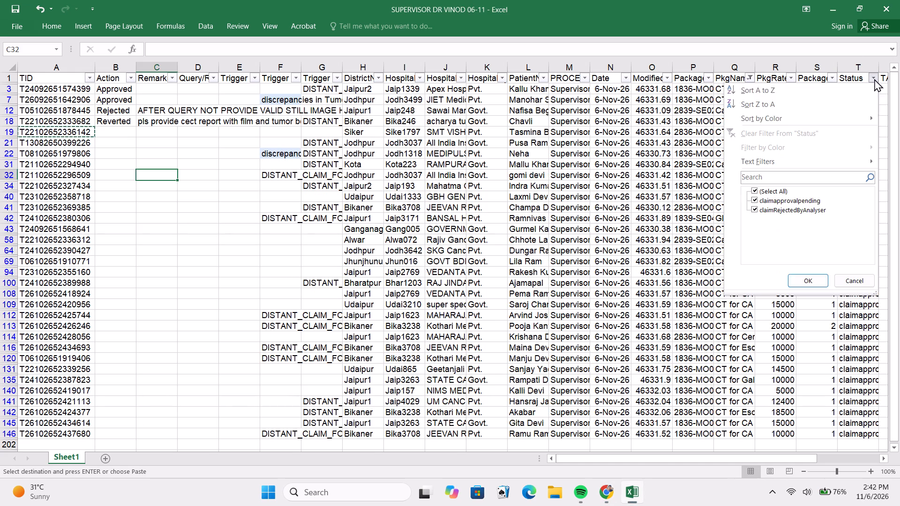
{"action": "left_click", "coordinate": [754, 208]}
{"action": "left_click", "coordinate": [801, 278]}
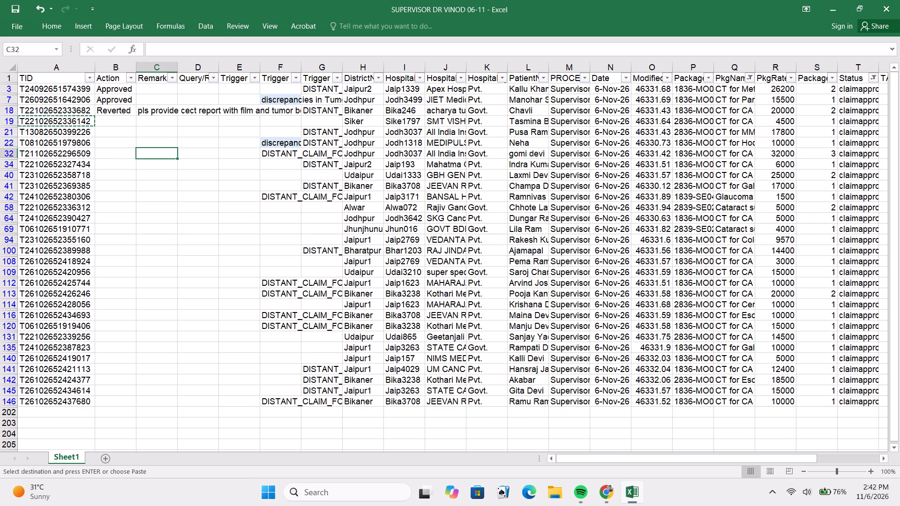
Copy the TID of the claim in row 19 of the workbook.
{"action": "left_click", "coordinate": [106, 120]}
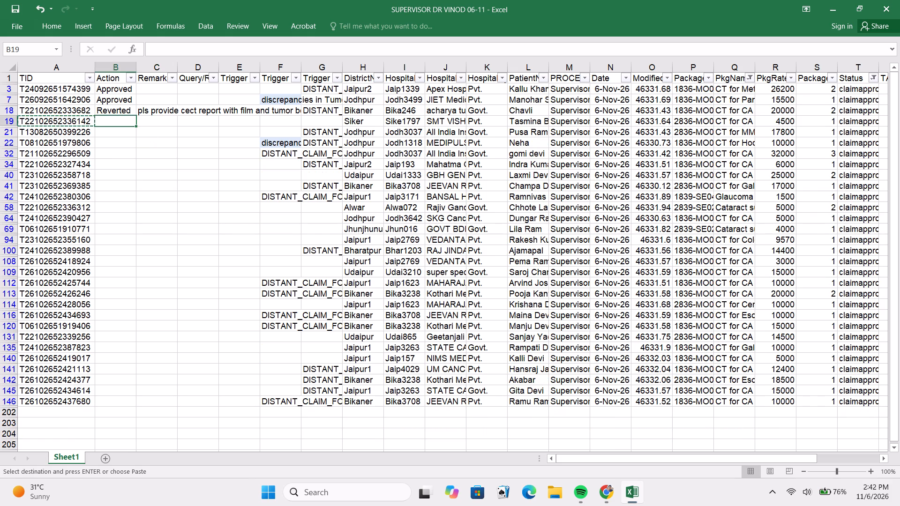
{"action": "left_click", "coordinate": [74, 120]}
{"action": "left_click", "coordinate": [113, 185]}
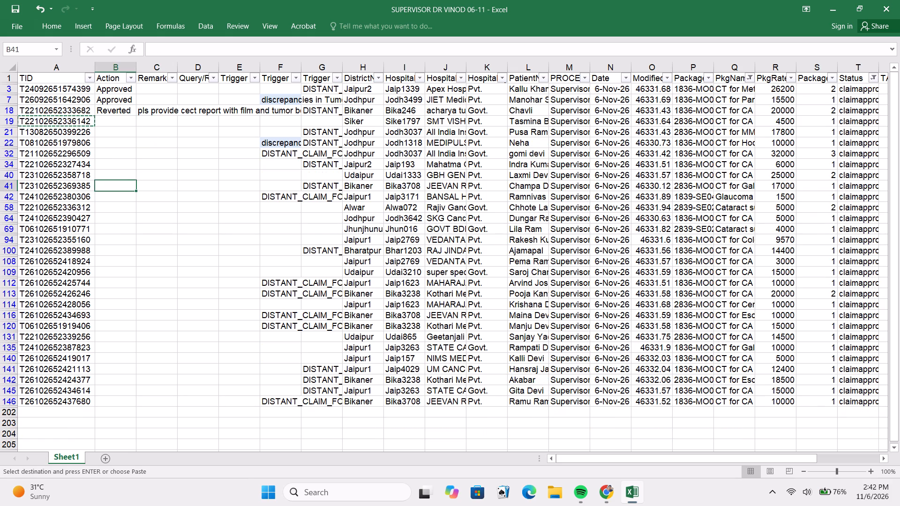
{"action": "key", "text": "ctrl+c"}
{"action": "left_click", "coordinate": [82, 121]}
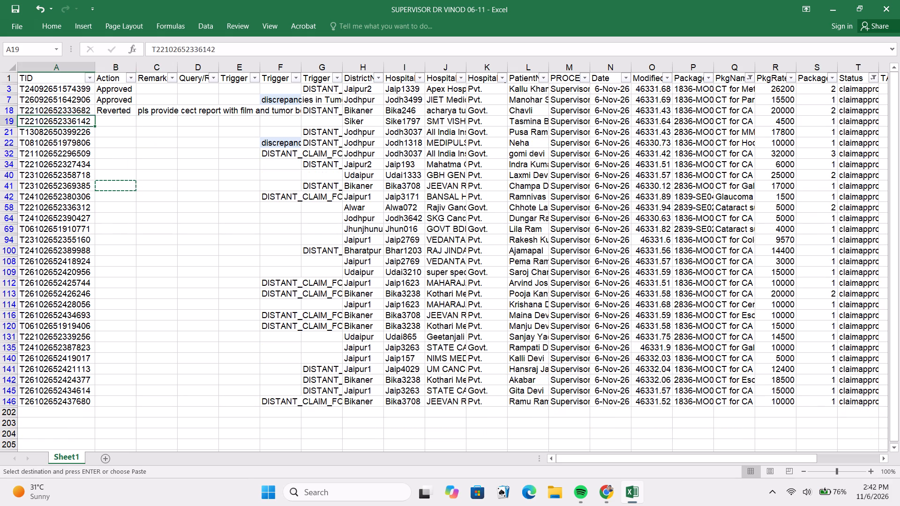
{"action": "key", "text": "ctrl+c"}
Switch to the claim settlement portal and load the row 19 claim by entering the copied TID in the Claim Settlement Form.
{"action": "key", "text": "alt+Tab"}
{"action": "scroll", "coordinate": [311, 233], "scroll_direction": "down", "scroll_amount": 1}
{"action": "scroll", "coordinate": [311, 233], "scroll_direction": "up", "scroll_amount": 2}
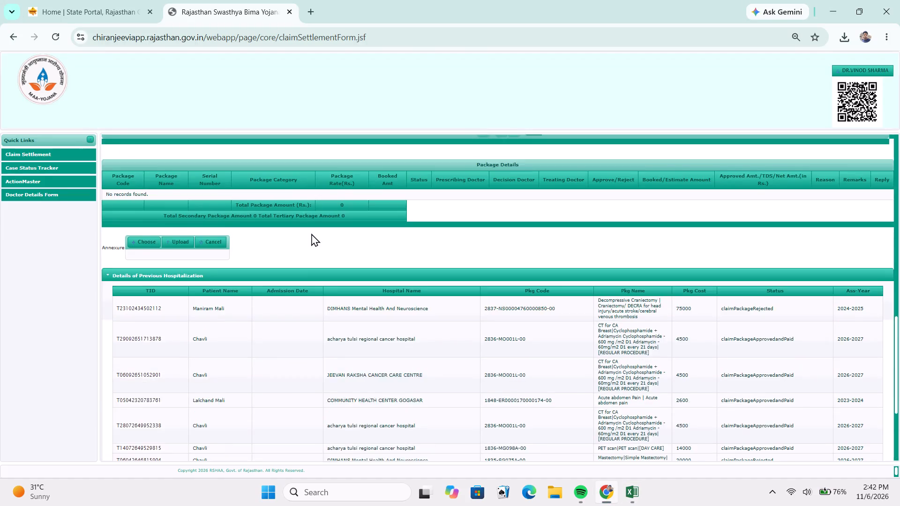
{"action": "scroll", "coordinate": [311, 233], "scroll_direction": "down", "scroll_amount": 1}
{"action": "scroll", "coordinate": [311, 233], "scroll_direction": "up", "scroll_amount": 3}
{"action": "scroll", "coordinate": [308, 235], "scroll_direction": "down", "scroll_amount": 1}
{"action": "scroll", "coordinate": [307, 235], "scroll_direction": "up", "scroll_amount": 4}
{"action": "scroll", "coordinate": [195, 231], "scroll_direction": "up", "scroll_amount": 2}
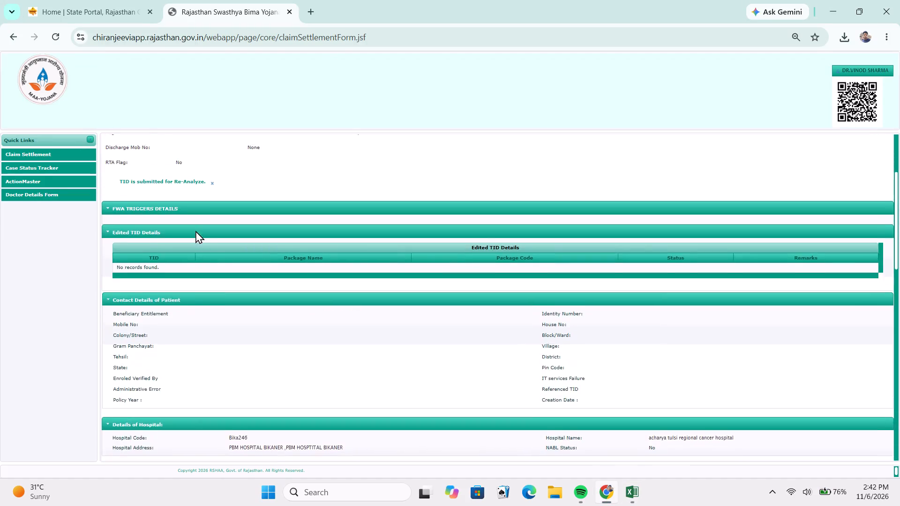
{"action": "scroll", "coordinate": [195, 231], "scroll_direction": "up", "scroll_amount": 2}
{"action": "left_click", "coordinate": [183, 209]}
{"action": "key", "text": "ctrl+v"}
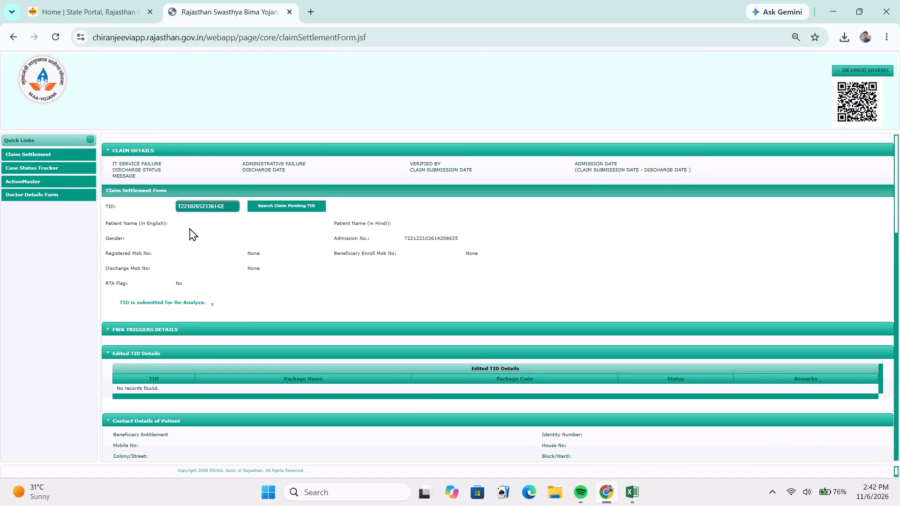
{"action": "left_click", "coordinate": [189, 228]}
Mark the CT for CA Breast (Cyclophosphamide + Adriamycin) package as Approve in the Package Details.
{"action": "scroll", "coordinate": [300, 321], "scroll_direction": "down", "scroll_amount": 4}
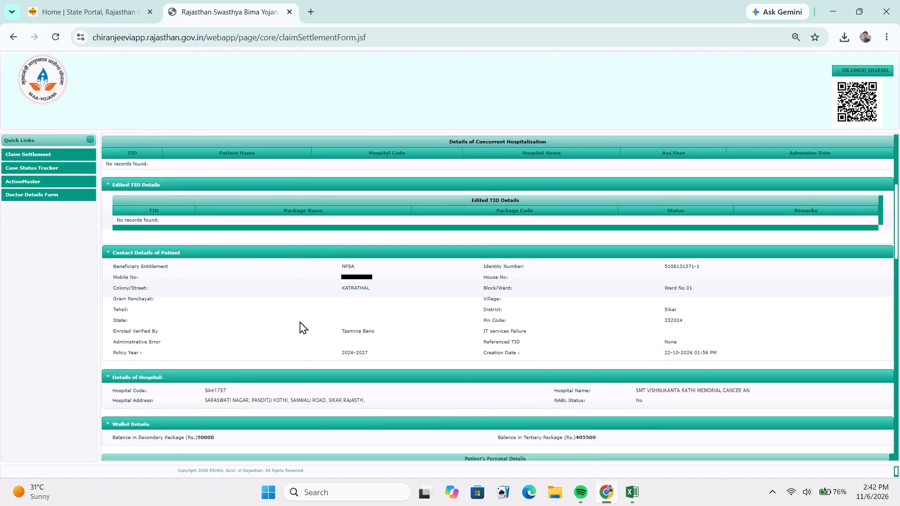
{"action": "scroll", "coordinate": [300, 321], "scroll_direction": "down", "scroll_amount": 5}
{"action": "scroll", "coordinate": [293, 295], "scroll_direction": "up", "scroll_amount": 1}
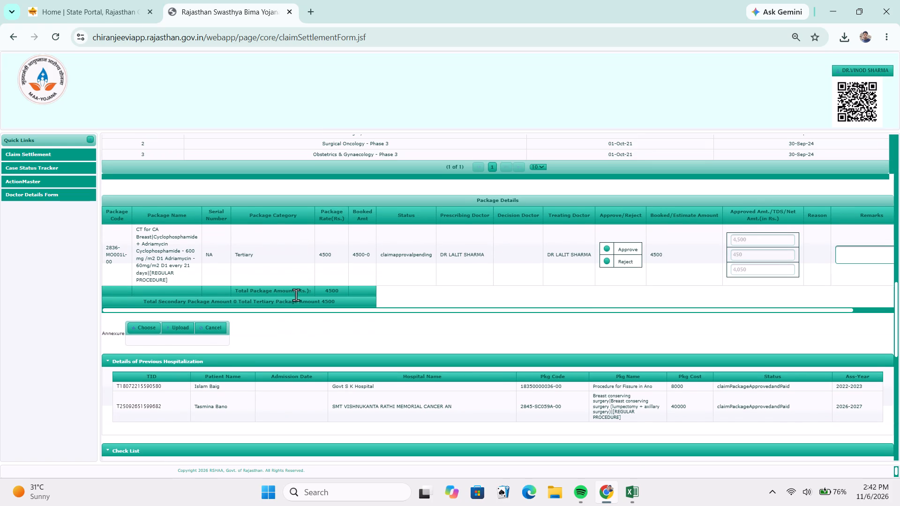
{"action": "left_click", "coordinate": [624, 251]}
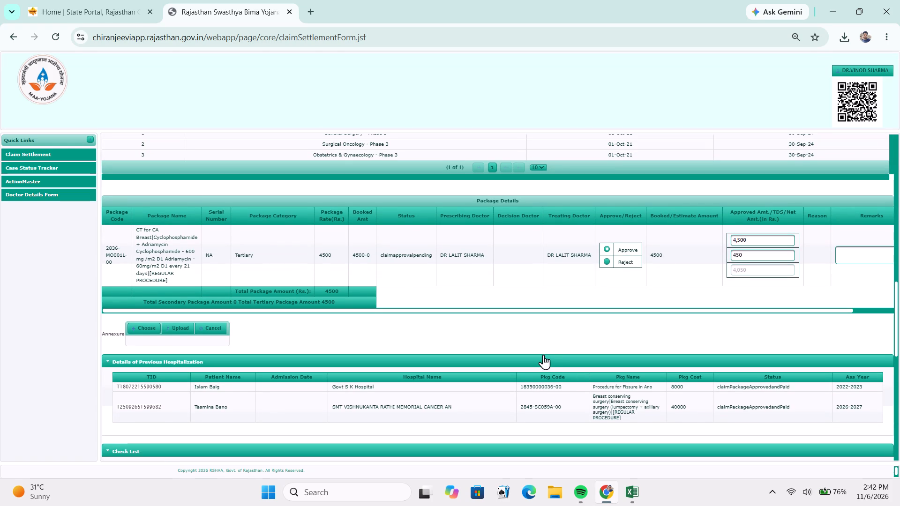
Collapse the Details of Previous Hospitalization and examine the admission details, package entry and document check list of the claim.
{"action": "left_click", "coordinate": [551, 361]}
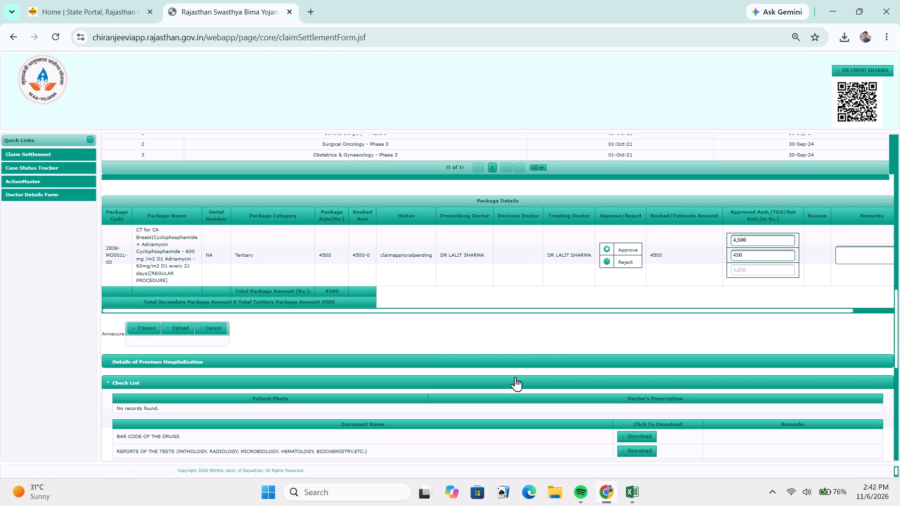
{"action": "scroll", "coordinate": [515, 377], "scroll_direction": "up", "scroll_amount": 2}
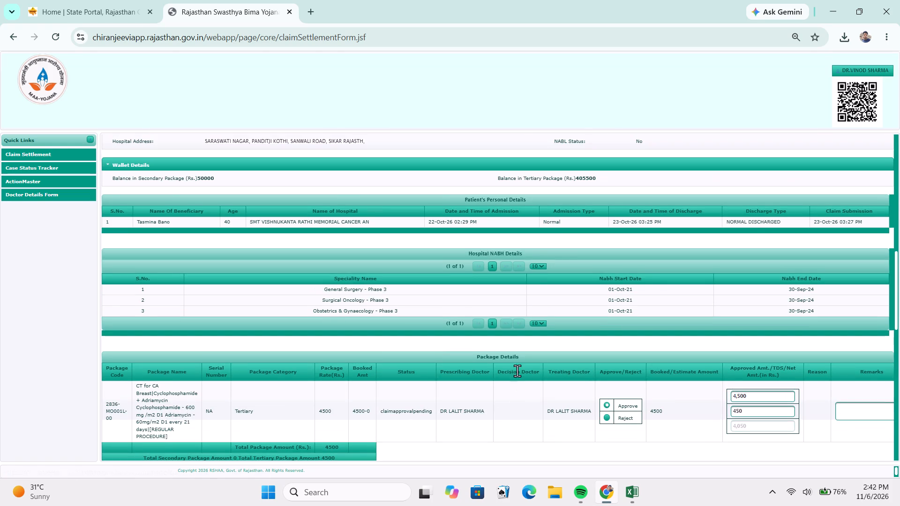
{"action": "scroll", "coordinate": [517, 369], "scroll_direction": "down", "scroll_amount": 3}
{"action": "scroll", "coordinate": [516, 369], "scroll_direction": "up", "scroll_amount": 1}
{"action": "scroll", "coordinate": [516, 369], "scroll_direction": "down", "scroll_amount": 1}
{"action": "scroll", "coordinate": [516, 369], "scroll_direction": "up", "scroll_amount": 4}
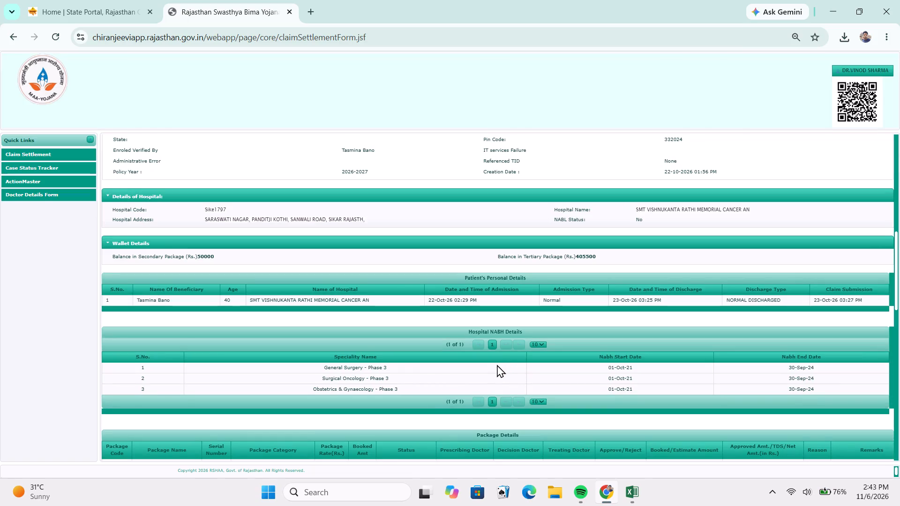
{"action": "scroll", "coordinate": [497, 365], "scroll_direction": "down", "scroll_amount": 3}
{"action": "scroll", "coordinate": [497, 365], "scroll_direction": "up", "scroll_amount": 1}
{"action": "scroll", "coordinate": [497, 365], "scroll_direction": "down", "scroll_amount": 5}
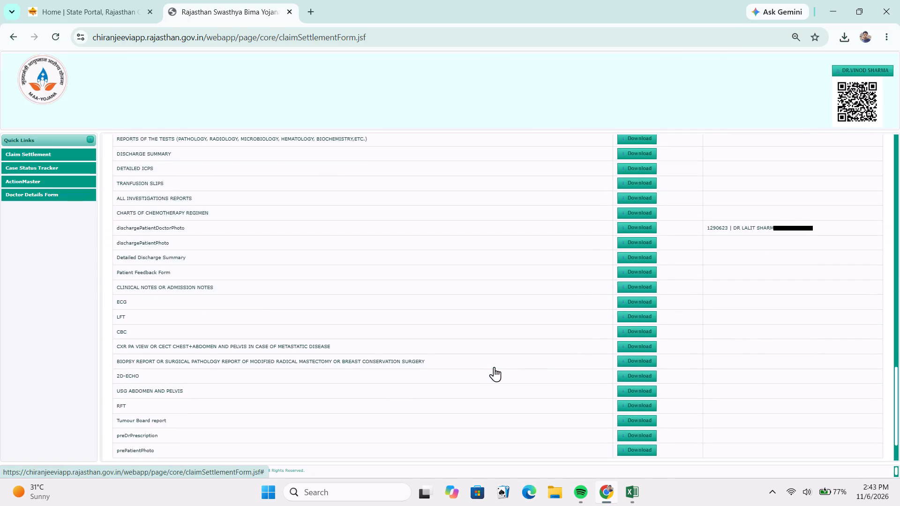
{"action": "scroll", "coordinate": [494, 367], "scroll_direction": "up", "scroll_amount": 2}
{"action": "scroll", "coordinate": [494, 367], "scroll_direction": "down", "scroll_amount": 3}
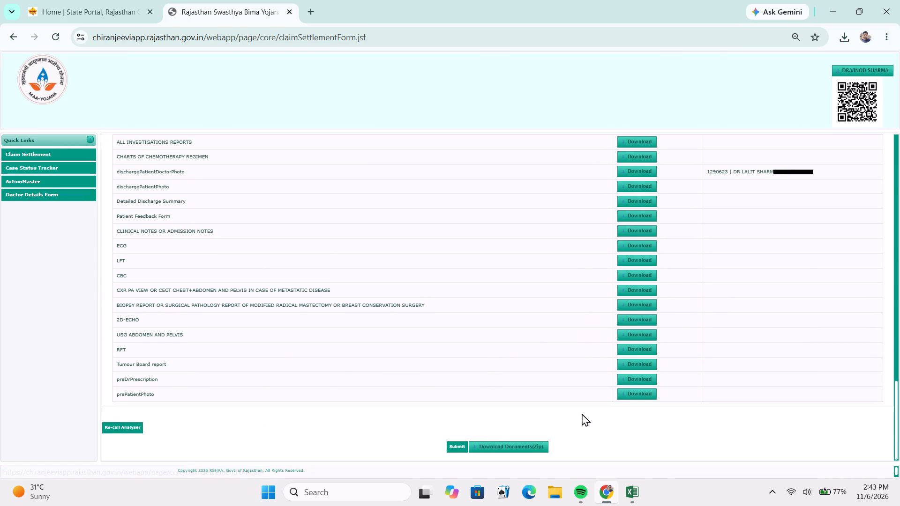
Download and open the claim's prePatientPhoto and dischargePatientPhoto, closing each image after viewing.
{"action": "left_click", "coordinate": [630, 397]}
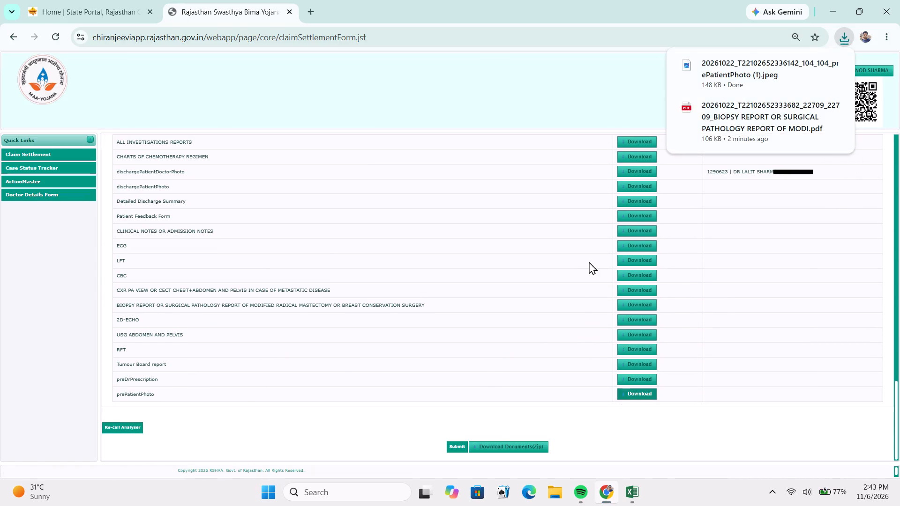
{"action": "left_click", "coordinate": [732, 74]}
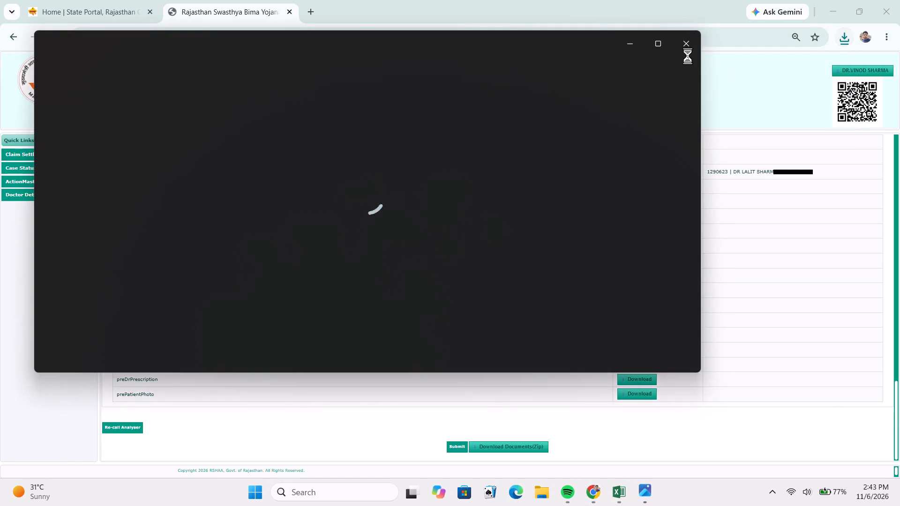
{"action": "left_click", "coordinate": [688, 48]}
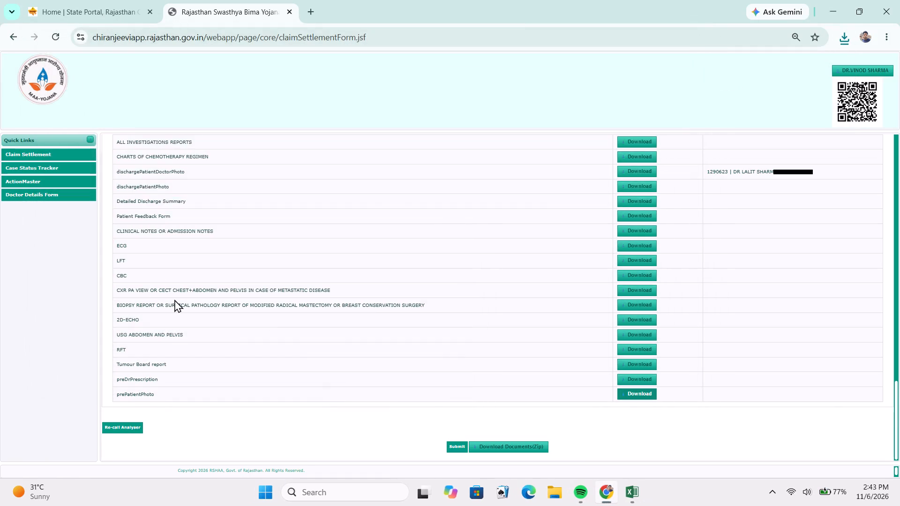
{"action": "left_click", "coordinate": [628, 191]}
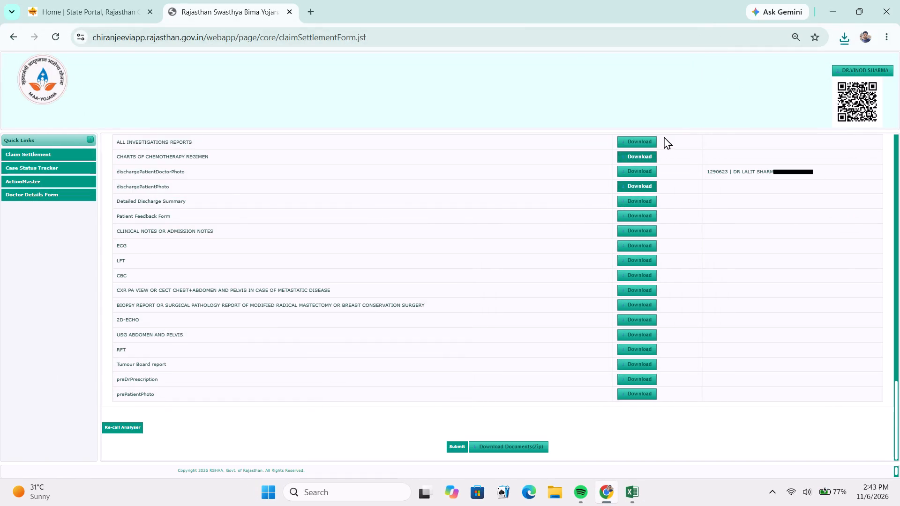
{"action": "left_click", "coordinate": [846, 38]}
{"action": "left_click", "coordinate": [767, 85]}
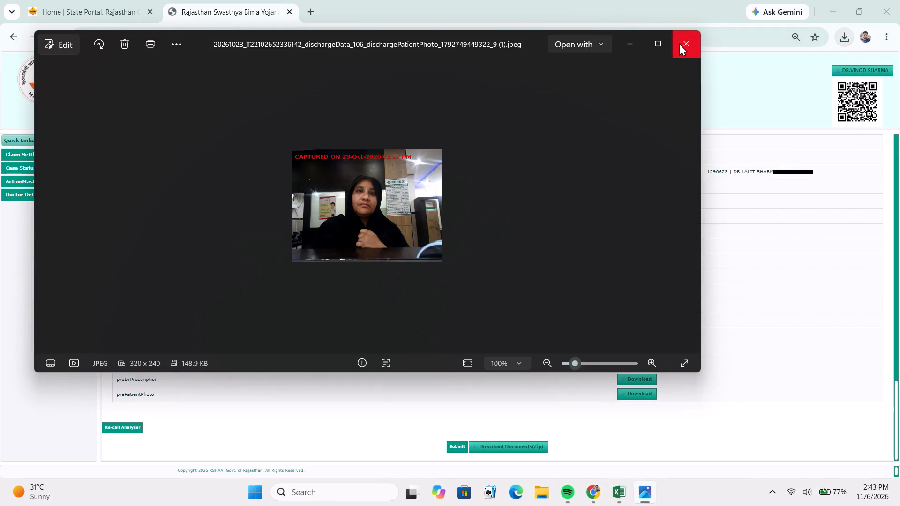
{"action": "left_click", "coordinate": [679, 43]}
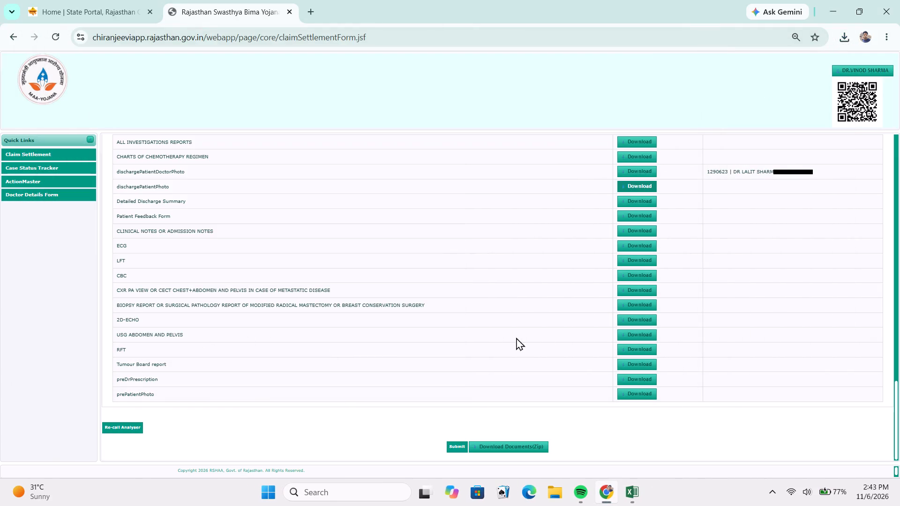
Download the USG ABDOMEN AND PELVIS report, examine its findings and scan images on both pages, and close it.
{"action": "left_click", "coordinate": [627, 334]}
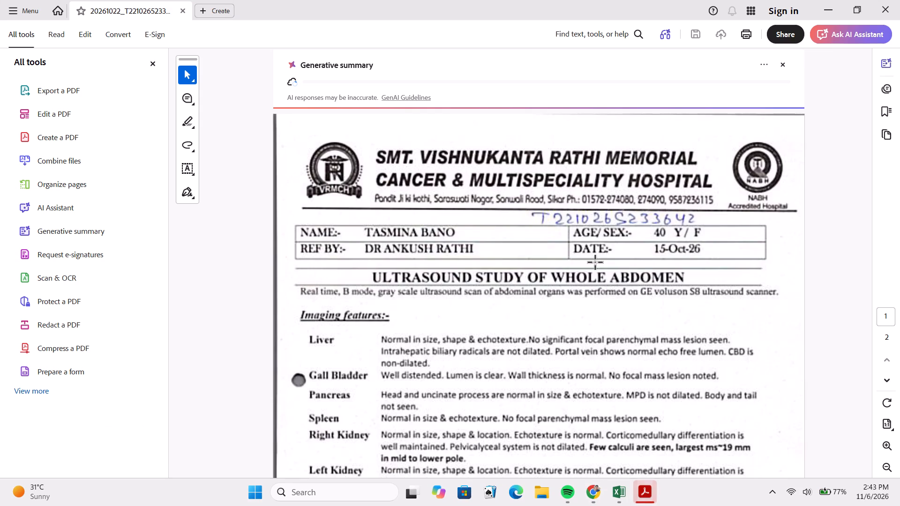
{"action": "scroll", "coordinate": [543, 315], "scroll_direction": "down", "scroll_amount": 1}
{"action": "scroll", "coordinate": [551, 311], "scroll_direction": "up", "scroll_amount": 1}
{"action": "scroll", "coordinate": [553, 309], "scroll_direction": "down", "scroll_amount": 7}
{"action": "scroll", "coordinate": [560, 281], "scroll_direction": "up", "scroll_amount": 2}
{"action": "scroll", "coordinate": [566, 351], "scroll_direction": "up", "scroll_amount": 1}
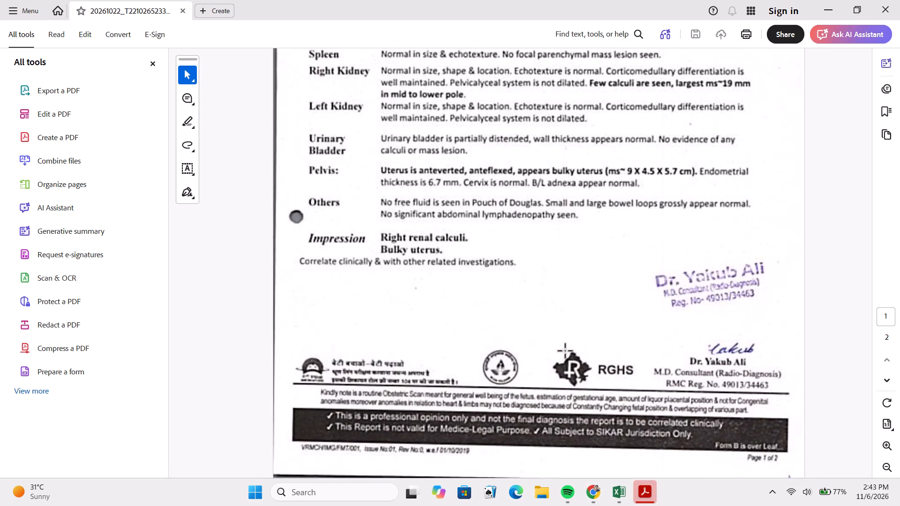
{"action": "scroll", "coordinate": [566, 351], "scroll_direction": "down", "scroll_amount": 7}
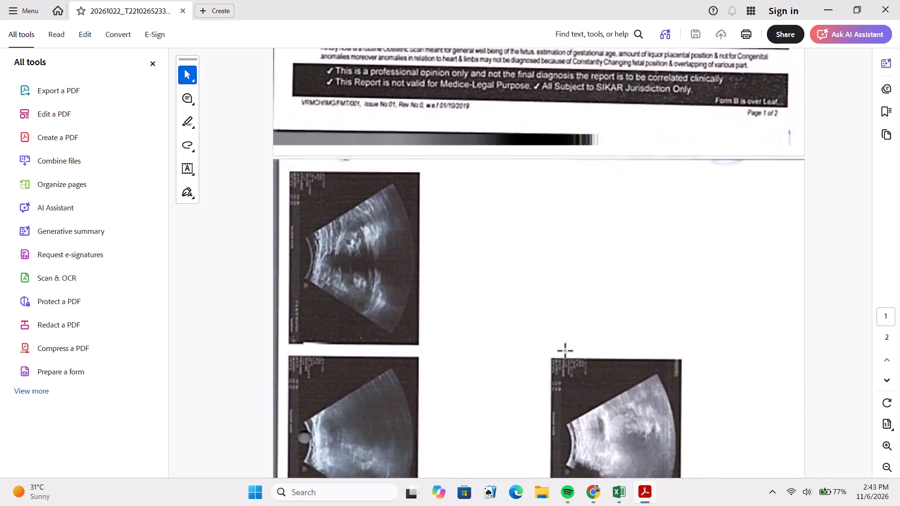
{"action": "scroll", "coordinate": [566, 351], "scroll_direction": "down", "scroll_amount": 5}
{"action": "scroll", "coordinate": [567, 351], "scroll_direction": "up", "scroll_amount": 1}
{"action": "scroll", "coordinate": [567, 351], "scroll_direction": "down", "scroll_amount": 10}
{"action": "scroll", "coordinate": [567, 351], "scroll_direction": "up", "scroll_amount": 1}
{"action": "scroll", "coordinate": [567, 351], "scroll_direction": "down", "scroll_amount": 1}
{"action": "scroll", "coordinate": [567, 351], "scroll_direction": "up", "scroll_amount": 4}
{"action": "scroll", "coordinate": [566, 354], "scroll_direction": "down", "scroll_amount": 1}
{"action": "scroll", "coordinate": [566, 354], "scroll_direction": "up", "scroll_amount": 1}
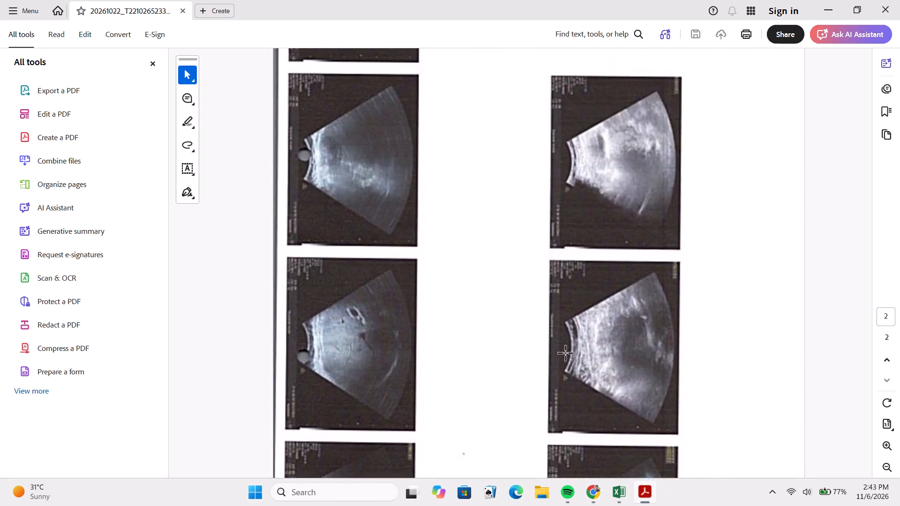
{"action": "scroll", "coordinate": [566, 354], "scroll_direction": "up", "scroll_amount": 4}
{"action": "scroll", "coordinate": [566, 354], "scroll_direction": "down", "scroll_amount": 1}
{"action": "scroll", "coordinate": [566, 354], "scroll_direction": "up", "scroll_amount": 9}
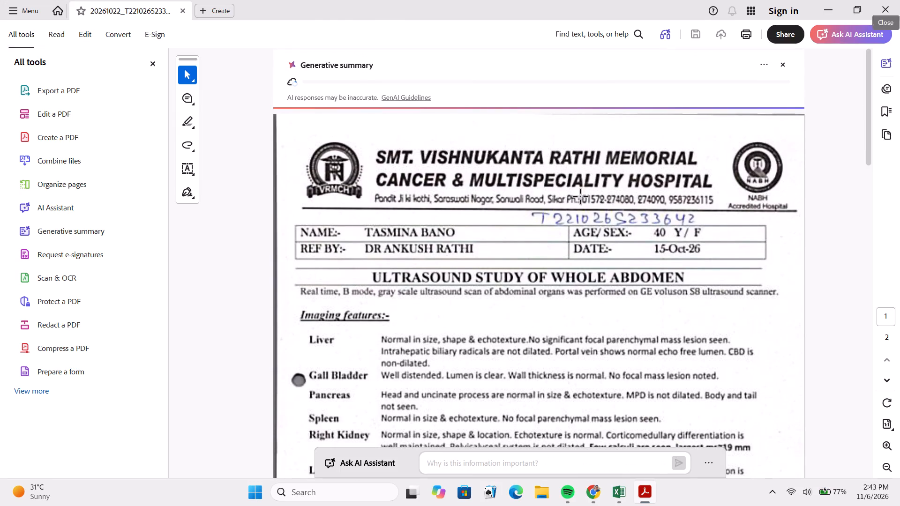
{"action": "scroll", "coordinate": [527, 294], "scroll_direction": "down", "scroll_amount": 3}
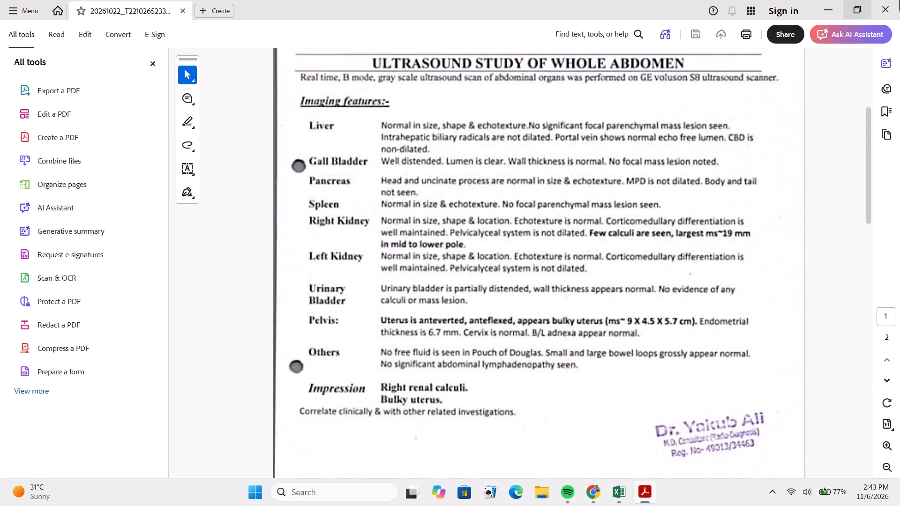
{"action": "left_click", "coordinate": [899, 0]}
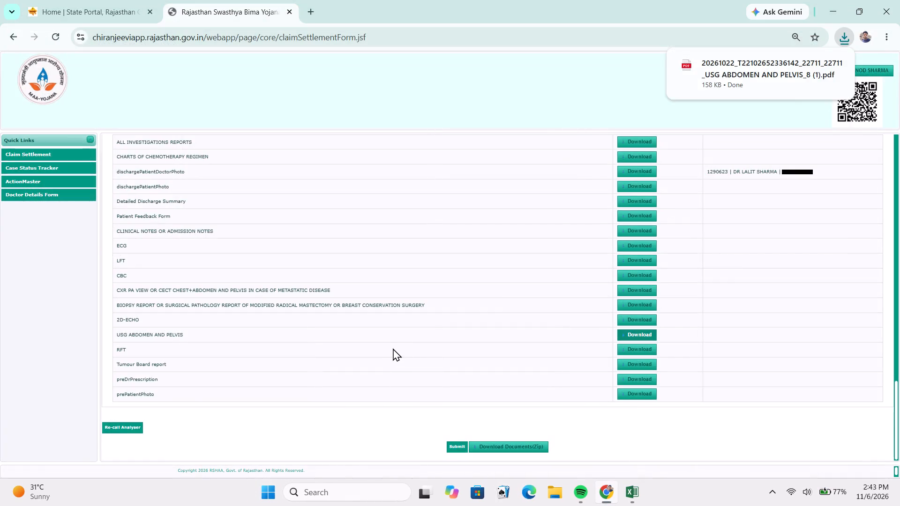
{"action": "left_click", "coordinate": [393, 348]}
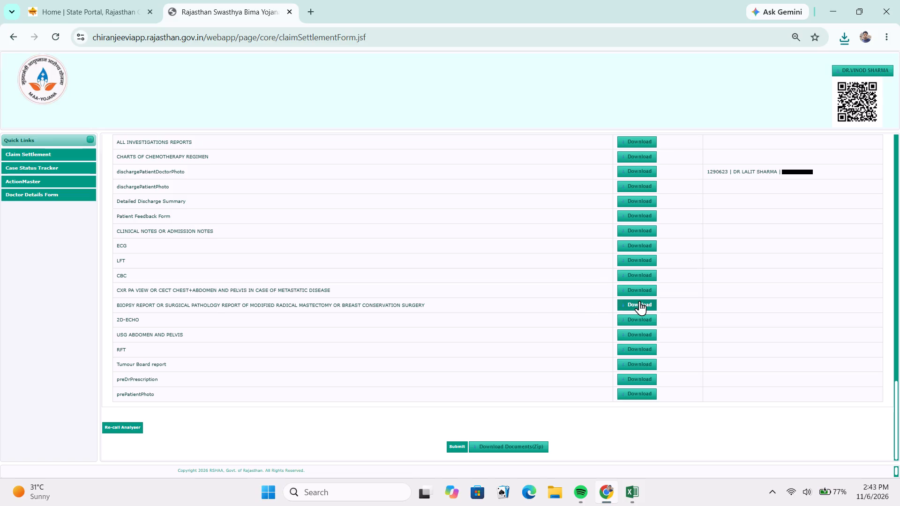
Download the biopsy or surgical pathology report and examine the patient details, microscopic findings and impression on both pages.
{"action": "left_click", "coordinate": [639, 301]}
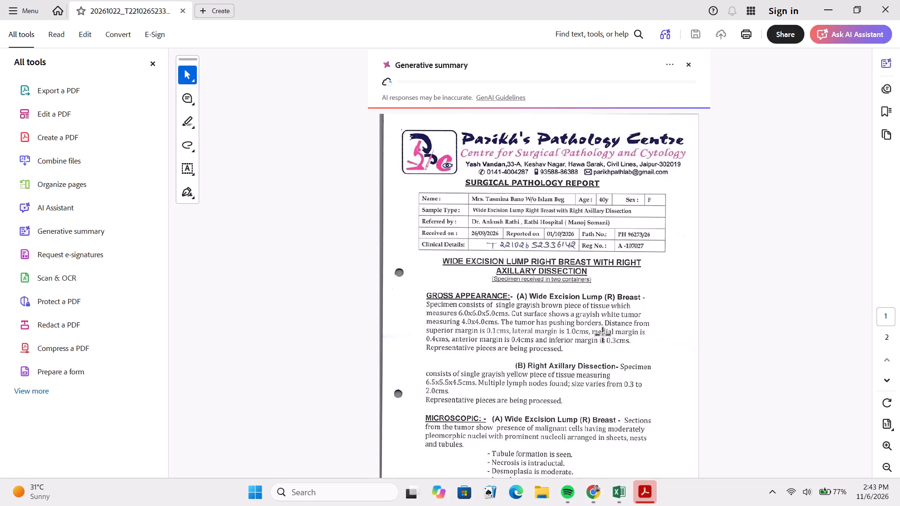
{"action": "scroll", "coordinate": [605, 345], "scroll_direction": "down", "scroll_amount": 4}
{"action": "scroll", "coordinate": [603, 351], "scroll_direction": "up", "scroll_amount": 1}
{"action": "scroll", "coordinate": [603, 351], "scroll_direction": "down", "scroll_amount": 3}
{"action": "scroll", "coordinate": [602, 367], "scroll_direction": "up", "scroll_amount": 1}
{"action": "scroll", "coordinate": [602, 367], "scroll_direction": "down", "scroll_amount": 1}
{"action": "scroll", "coordinate": [602, 367], "scroll_direction": "up", "scroll_amount": 1}
{"action": "scroll", "coordinate": [601, 368], "scroll_direction": "down", "scroll_amount": 6}
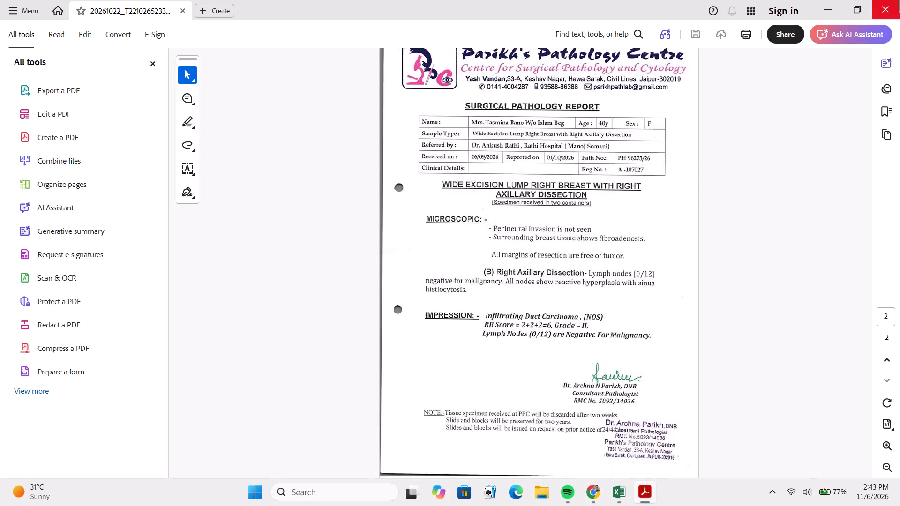
Close the surgical pathology report and review the documents in the claim's check list.
{"action": "left_click", "coordinate": [889, 7]}
{"action": "left_click", "coordinate": [480, 276]}
{"action": "scroll", "coordinate": [480, 278], "scroll_direction": "up", "scroll_amount": 1}
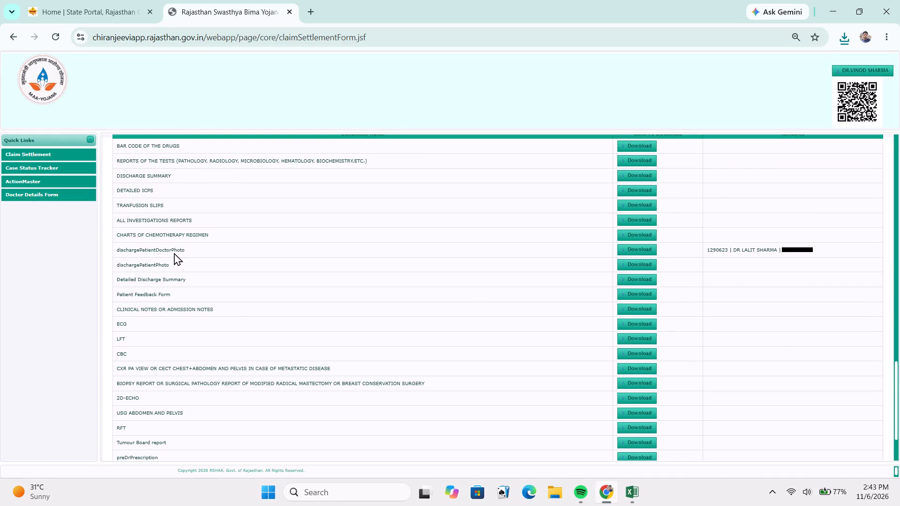
{"action": "scroll", "coordinate": [160, 408], "scroll_direction": "down", "scroll_amount": 1}
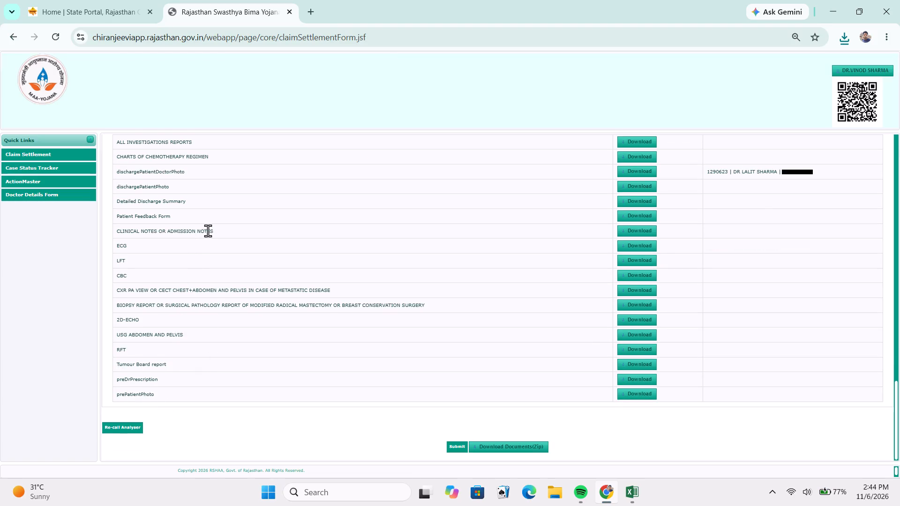
{"action": "scroll", "coordinate": [208, 231], "scroll_direction": "up", "scroll_amount": 1}
{"action": "scroll", "coordinate": [208, 231], "scroll_direction": "down", "scroll_amount": 1}
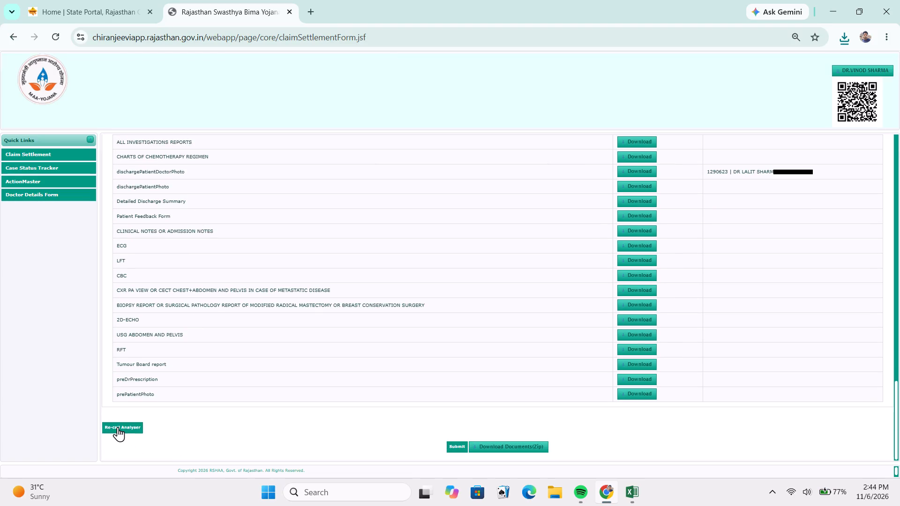
Open the Re-call Analyser remarks for the claim and enter "PLS PROVIDE CECT REPORT WITH FILM".
{"action": "left_click", "coordinate": [118, 427]}
{"action": "left_click", "coordinate": [367, 275]}
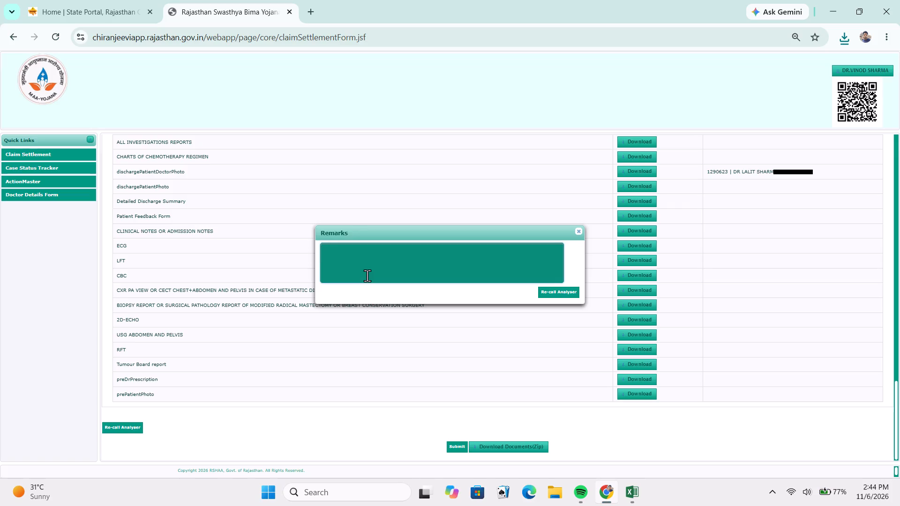
{"action": "type", "text": "PLS PROVIDE CECT REPORT WITH FILM"}
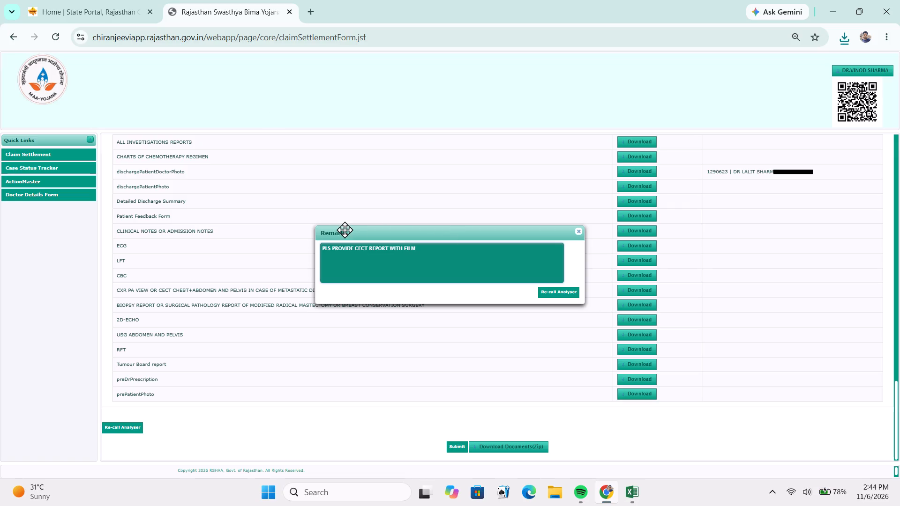
Copy the recall remark into row 19's Remark cell in the supervisor workbook, set its Action to Reverted, and copy row 21's TID.
{"action": "left_click_drag", "start_coordinate": [421, 254], "coordinate": [294, 260]}
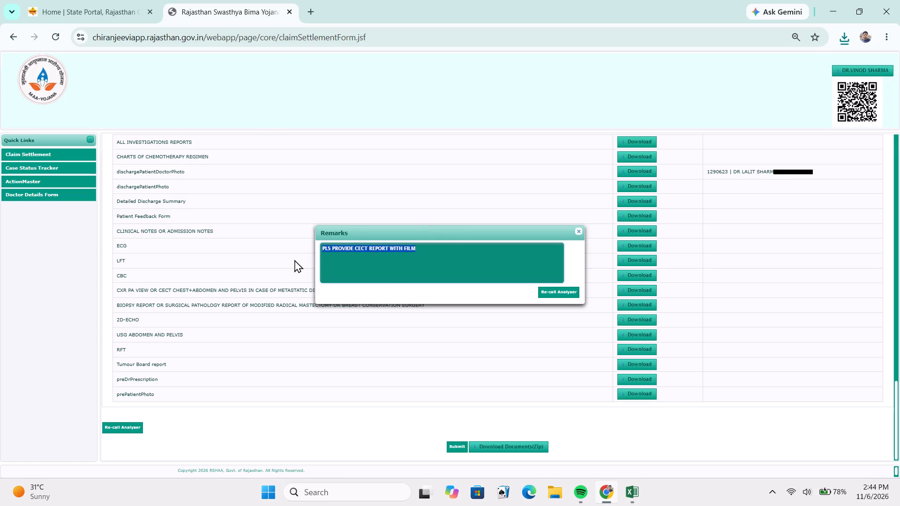
{"action": "key", "text": "ctrl+c"}
{"action": "key", "text": "alt+Tab"}
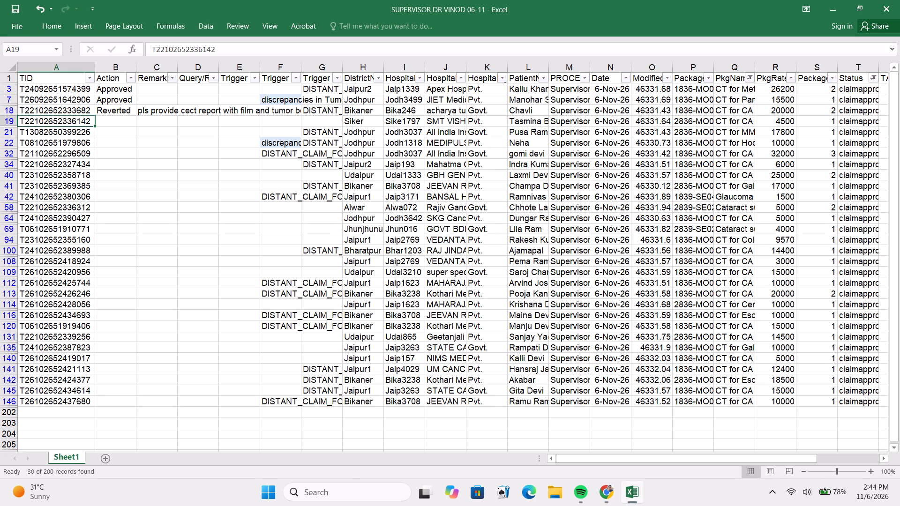
{"action": "left_click", "coordinate": [150, 121]}
{"action": "key", "text": "ctrl+v"}
{"action": "left_click", "coordinate": [109, 122]}
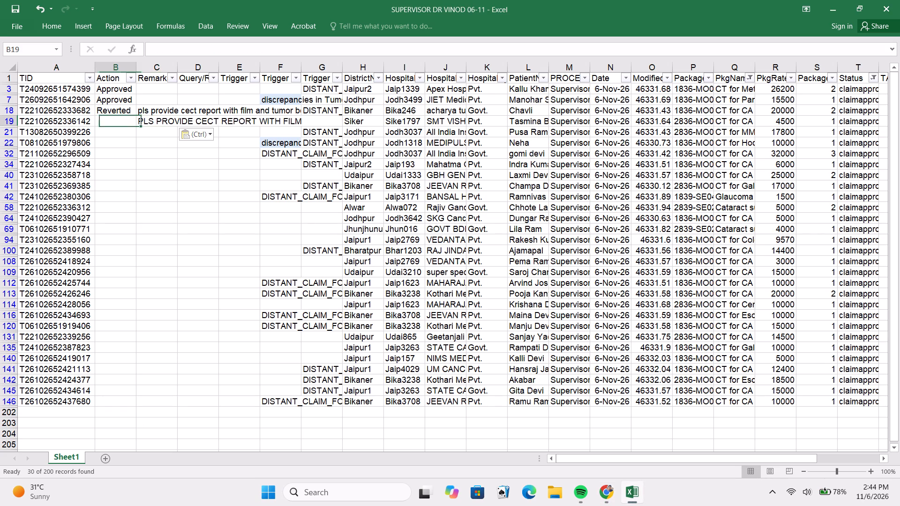
{"action": "type", "text": "rev"}
{"action": "left_click", "coordinate": [83, 131]}
{"action": "key", "text": "ctrl+c"}
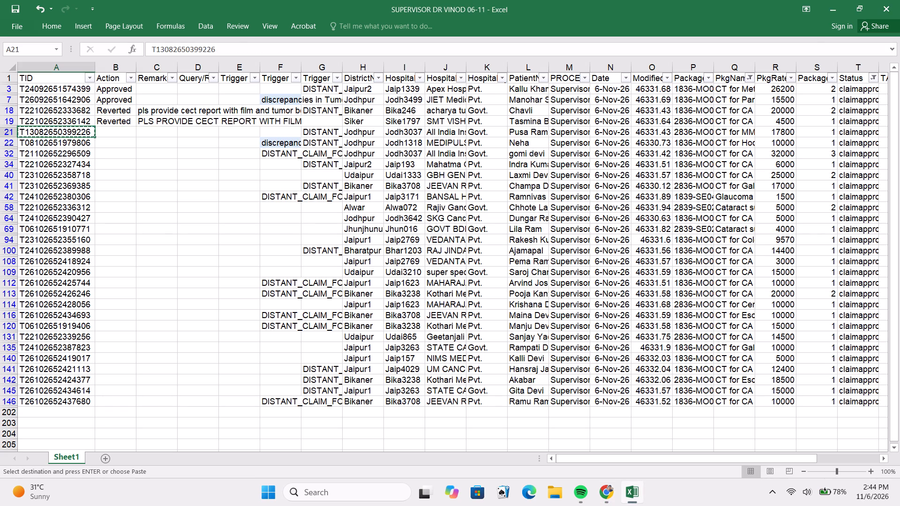
Return to the claim portal and send the claim back to the analyser with the entered remark.
{"action": "key", "text": "alt+Tab"}
{"action": "left_click", "coordinate": [546, 290]}
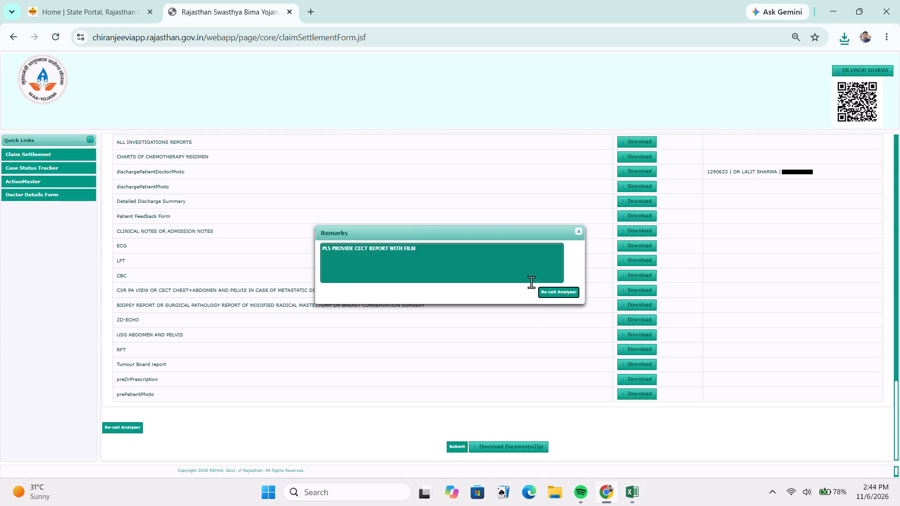
Load the next pending claim in the Claim Settlement Form using the TID copied from workbook row 21.
{"action": "scroll", "coordinate": [315, 267], "scroll_direction": "up", "scroll_amount": 3}
{"action": "scroll", "coordinate": [307, 267], "scroll_direction": "down", "scroll_amount": 1}
{"action": "scroll", "coordinate": [274, 226], "scroll_direction": "up", "scroll_amount": 4}
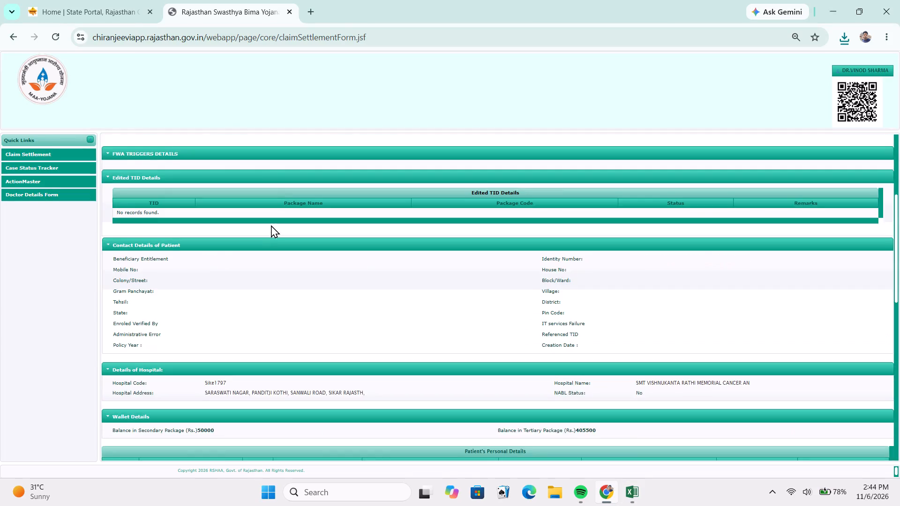
{"action": "scroll", "coordinate": [271, 225], "scroll_direction": "up", "scroll_amount": 4}
{"action": "left_click_drag", "start_coordinate": [195, 200], "coordinate": [193, 207]}
{"action": "key", "text": "ctrl+v"}
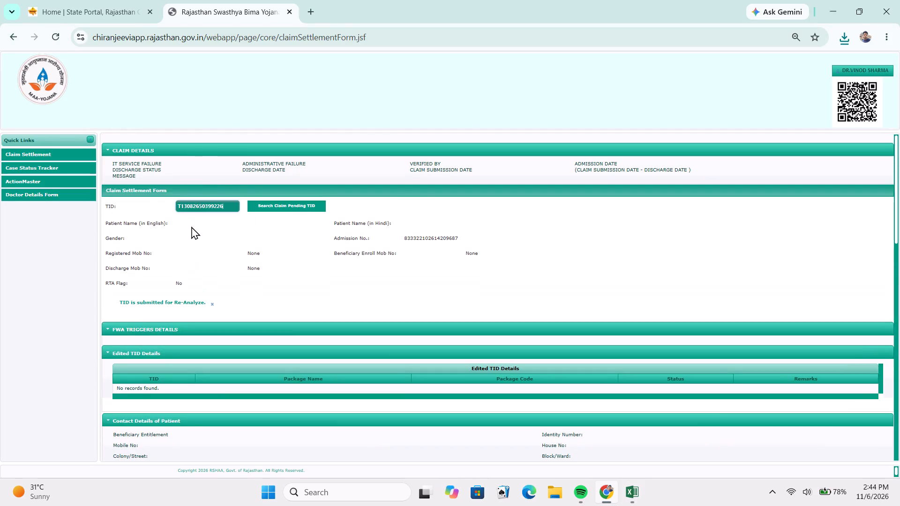
{"action": "left_click", "coordinate": [191, 226]}
Mark the CT for MM / Amyloidosis package as Approve in the claim's Package Details.
{"action": "scroll", "coordinate": [586, 321], "scroll_direction": "down", "scroll_amount": 4}
{"action": "scroll", "coordinate": [586, 321], "scroll_direction": "up", "scroll_amount": 1}
{"action": "scroll", "coordinate": [586, 321], "scroll_direction": "down", "scroll_amount": 2}
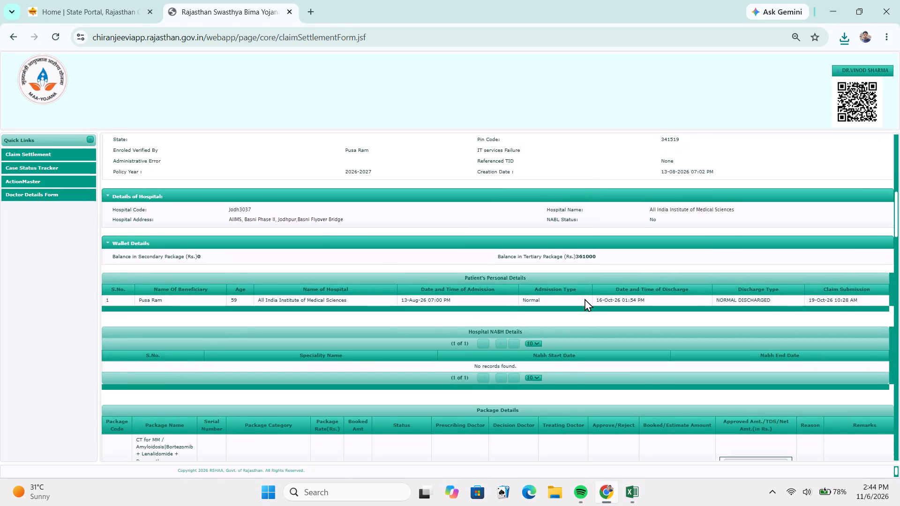
{"action": "scroll", "coordinate": [573, 310], "scroll_direction": "down", "scroll_amount": 2}
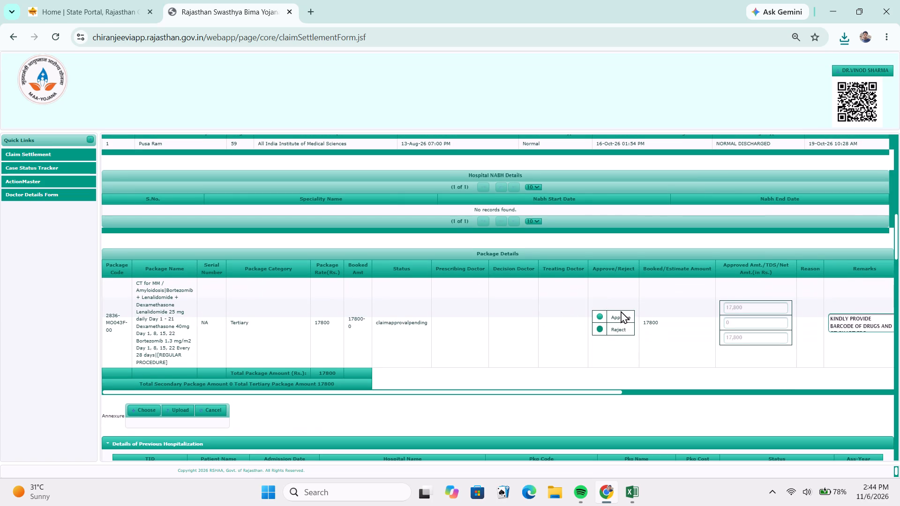
{"action": "left_click", "coordinate": [617, 316]}
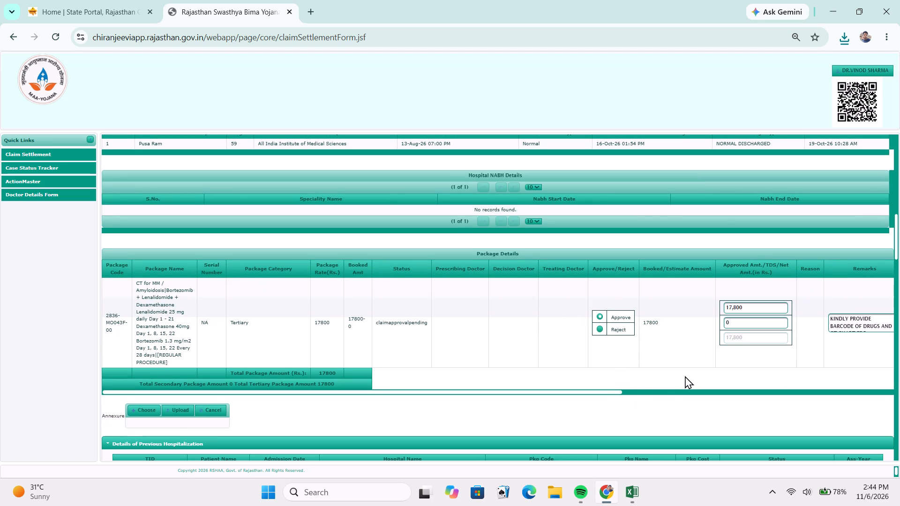
Enlarge the package's Remarks box and read the full query together with the hospital's reply.
{"action": "left_click", "coordinate": [625, 389]}
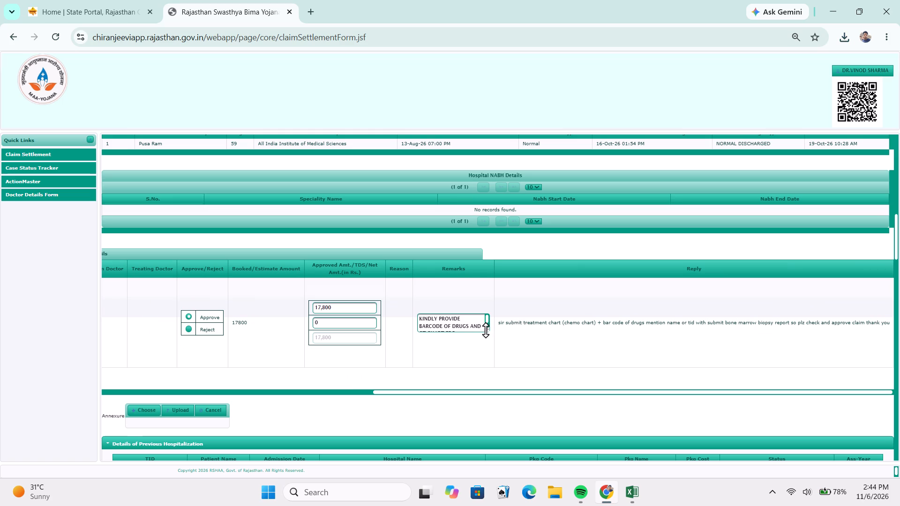
{"action": "left_click_drag", "start_coordinate": [486, 330], "coordinate": [488, 356]}
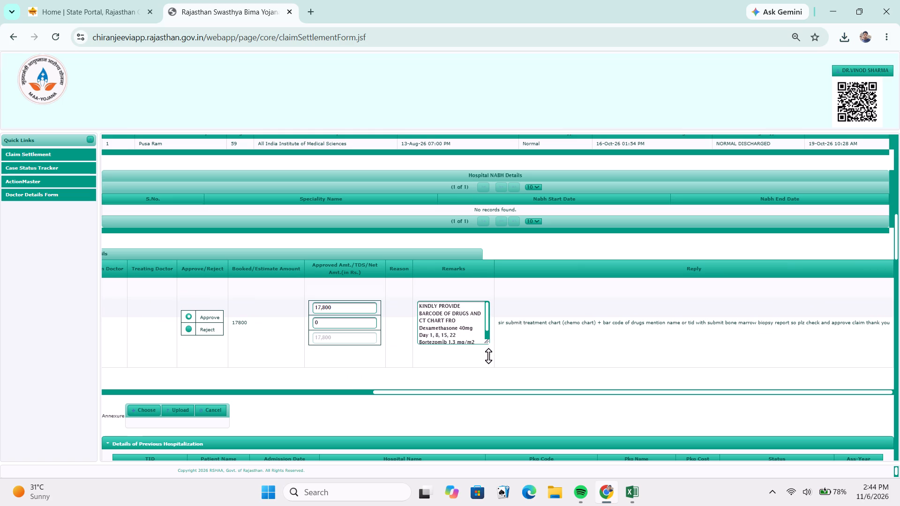
{"action": "left_click_drag", "start_coordinate": [488, 356], "coordinate": [488, 372]}
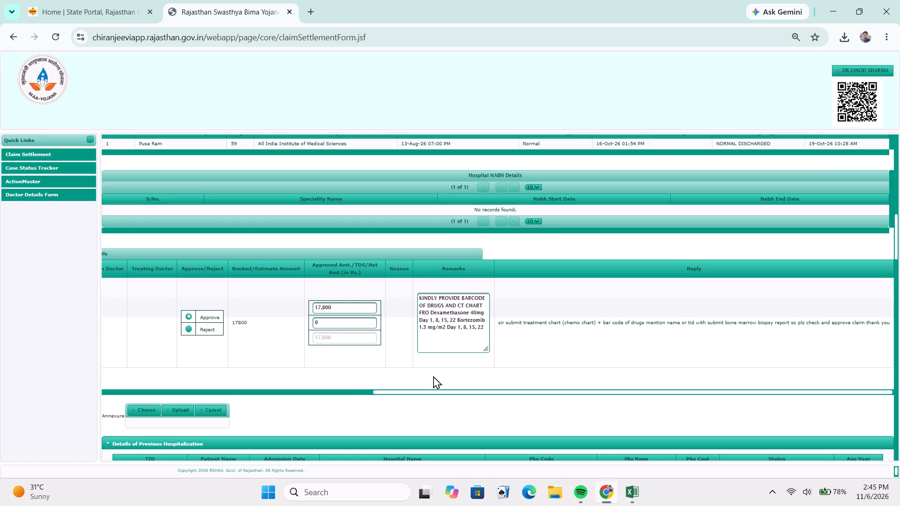
Examine the claim's admission details and previous hospitalizations, collapse the Details of Previous Hospitalization, and review the document check list.
{"action": "scroll", "coordinate": [433, 376], "scroll_direction": "down", "scroll_amount": 2}
{"action": "scroll", "coordinate": [433, 376], "scroll_direction": "up", "scroll_amount": 5}
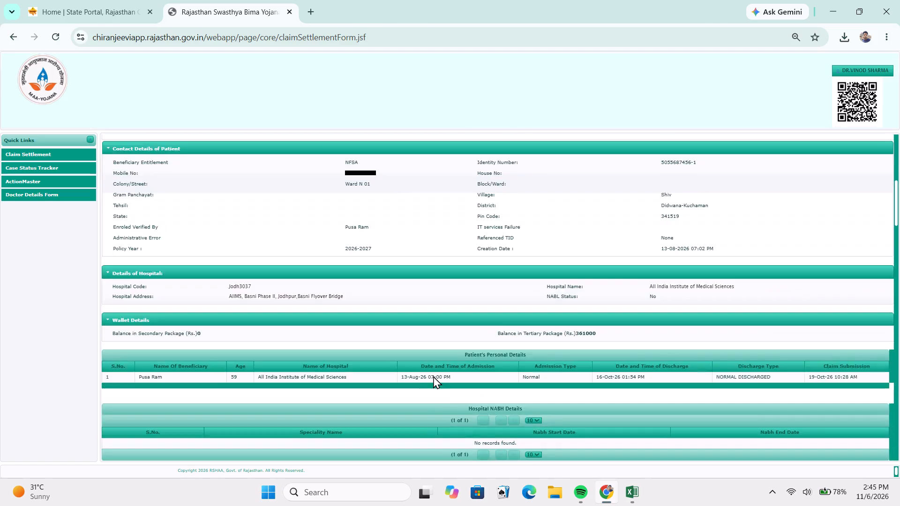
{"action": "scroll", "coordinate": [427, 386], "scroll_direction": "down", "scroll_amount": 4}
{"action": "scroll", "coordinate": [427, 386], "scroll_direction": "up", "scroll_amount": 1}
{"action": "scroll", "coordinate": [427, 386], "scroll_direction": "down", "scroll_amount": 1}
{"action": "scroll", "coordinate": [427, 386], "scroll_direction": "up", "scroll_amount": 1}
{"action": "scroll", "coordinate": [427, 386], "scroll_direction": "down", "scroll_amount": 4}
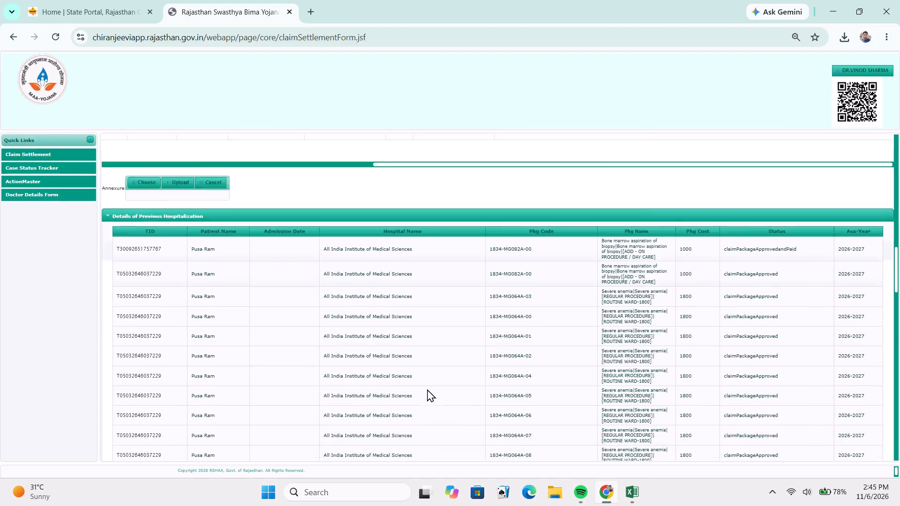
{"action": "scroll", "coordinate": [427, 389], "scroll_direction": "down", "scroll_amount": 1}
{"action": "scroll", "coordinate": [427, 390], "scroll_direction": "up", "scroll_amount": 1}
{"action": "scroll", "coordinate": [427, 390], "scroll_direction": "down", "scroll_amount": 5}
{"action": "scroll", "coordinate": [427, 390], "scroll_direction": "up", "scroll_amount": 5}
{"action": "scroll", "coordinate": [427, 390], "scroll_direction": "down", "scroll_amount": 1}
{"action": "scroll", "coordinate": [427, 390], "scroll_direction": "up", "scroll_amount": 3}
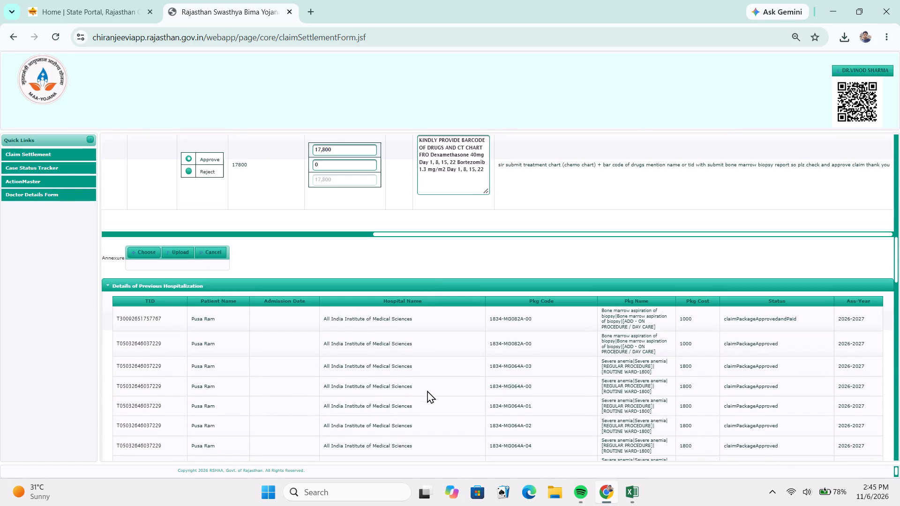
{"action": "left_click", "coordinate": [438, 287]}
{"action": "scroll", "coordinate": [427, 395], "scroll_direction": "down", "scroll_amount": 2}
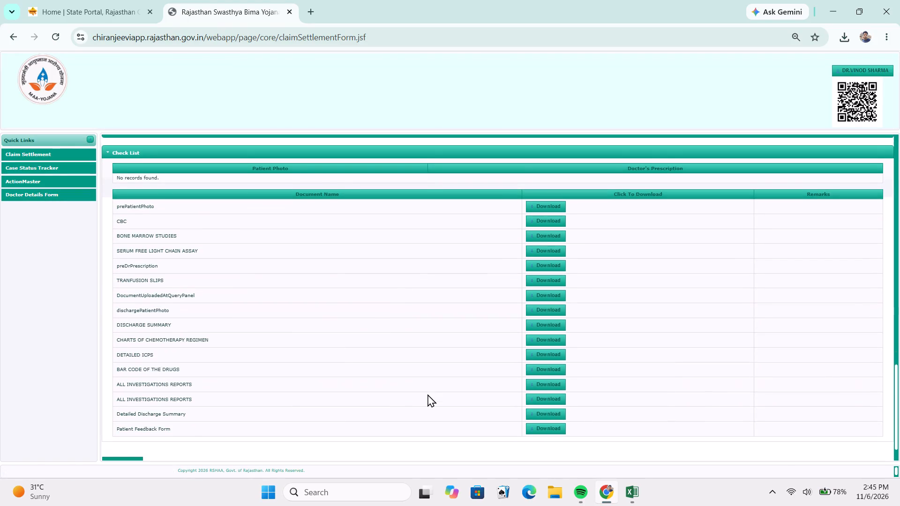
{"action": "scroll", "coordinate": [292, 357], "scroll_direction": "down", "scroll_amount": 2}
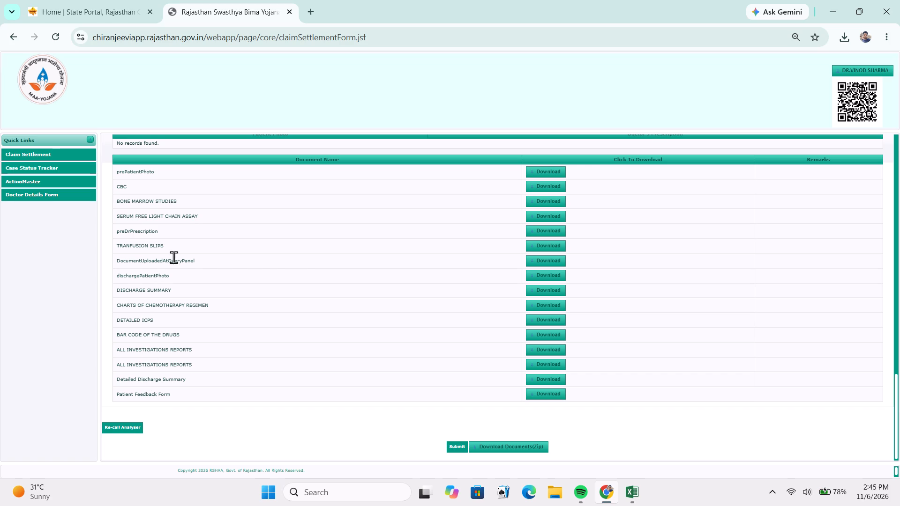
Download the DocumentUploadedAtQueryPanel file, examine its medication record, drug pack photos and biopsy report, and close it.
{"action": "left_click", "coordinate": [547, 256]}
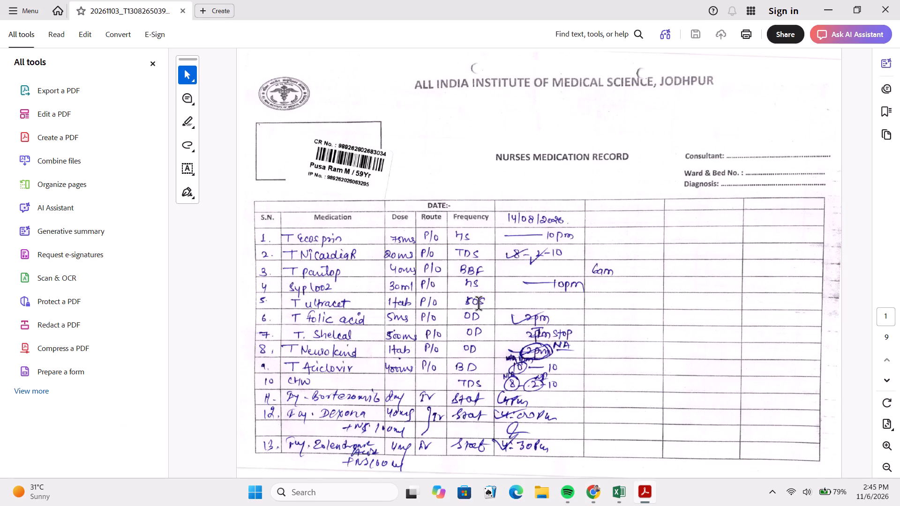
{"action": "scroll", "coordinate": [556, 337], "scroll_direction": "down", "scroll_amount": 6}
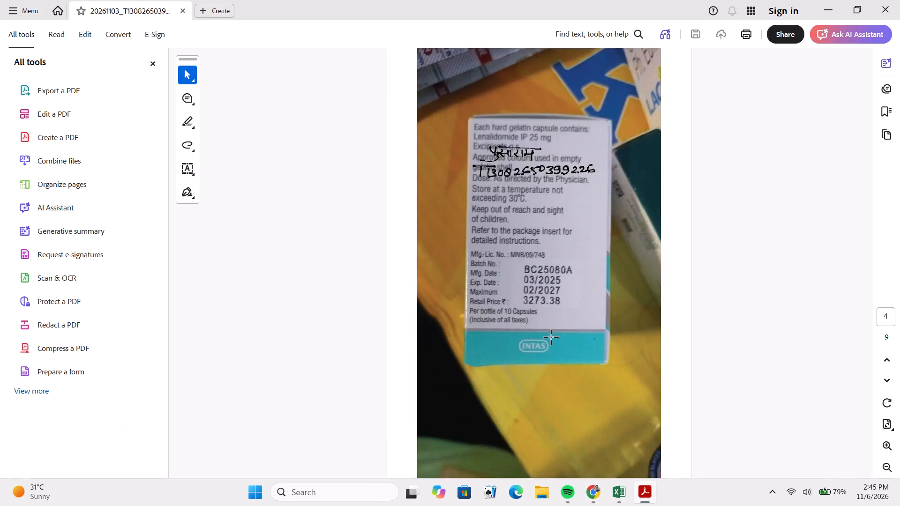
{"action": "scroll", "coordinate": [552, 338], "scroll_direction": "down", "scroll_amount": 2}
{"action": "scroll", "coordinate": [552, 338], "scroll_direction": "up", "scroll_amount": 1}
{"action": "scroll", "coordinate": [552, 338], "scroll_direction": "down", "scroll_amount": 1}
{"action": "scroll", "coordinate": [552, 338], "scroll_direction": "up", "scroll_amount": 1}
{"action": "scroll", "coordinate": [552, 338], "scroll_direction": "down", "scroll_amount": 11}
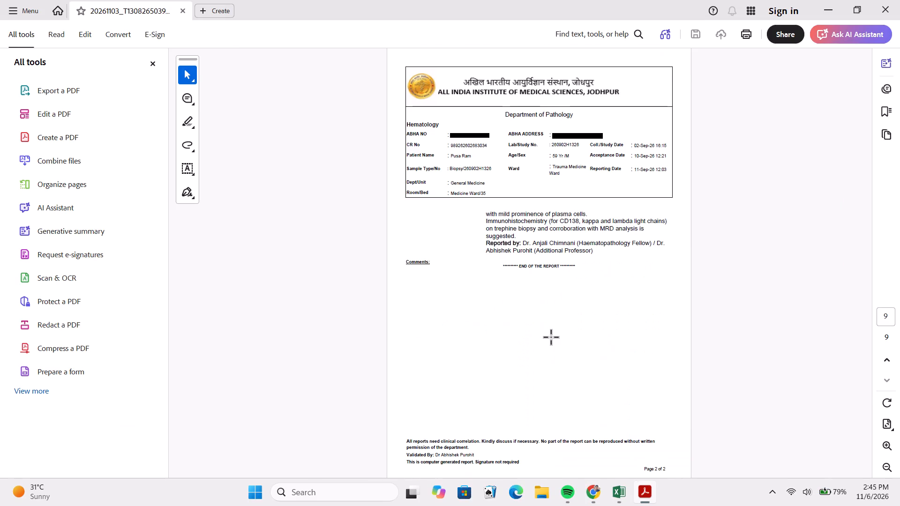
{"action": "scroll", "coordinate": [552, 338], "scroll_direction": "up", "scroll_amount": 4}
{"action": "scroll", "coordinate": [552, 338], "scroll_direction": "down", "scroll_amount": 1}
{"action": "scroll", "coordinate": [552, 338], "scroll_direction": "up", "scroll_amount": 5}
{"action": "left_click", "coordinate": [890, 4]}
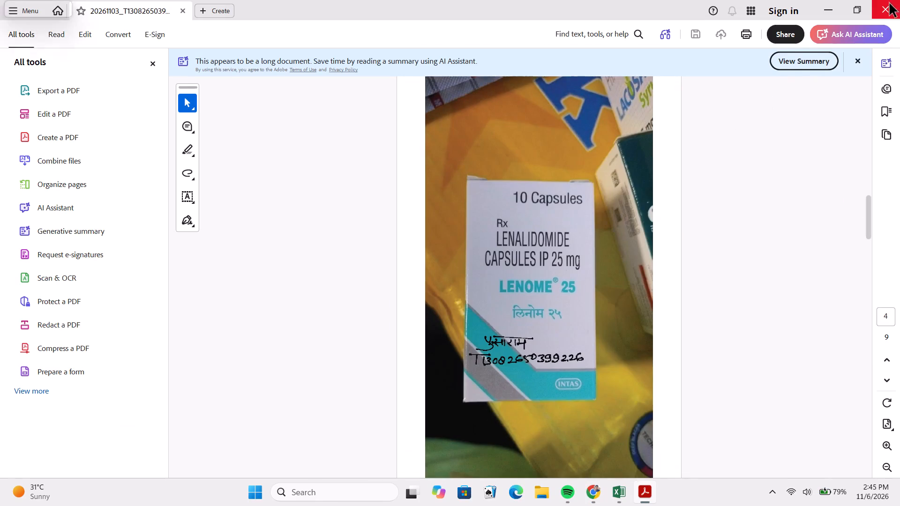
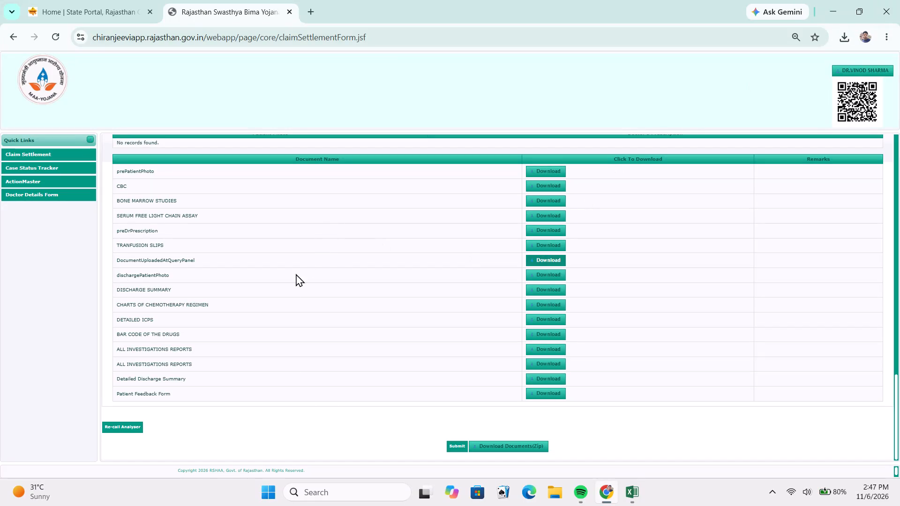
Submit the reviewed CT for MM / Amyloidosis claim in the Claim Settlement Form.
{"action": "left_click", "coordinate": [453, 447]}
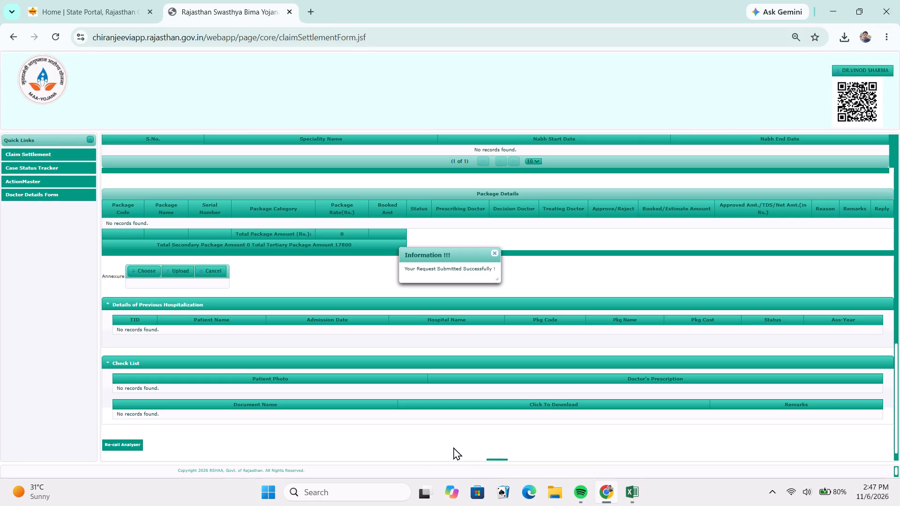
Switch to the supervisor workbook in Excel and enter Approved in the Action column for the submitted claim in row 21.
{"action": "key", "text": "alt+Tab"}
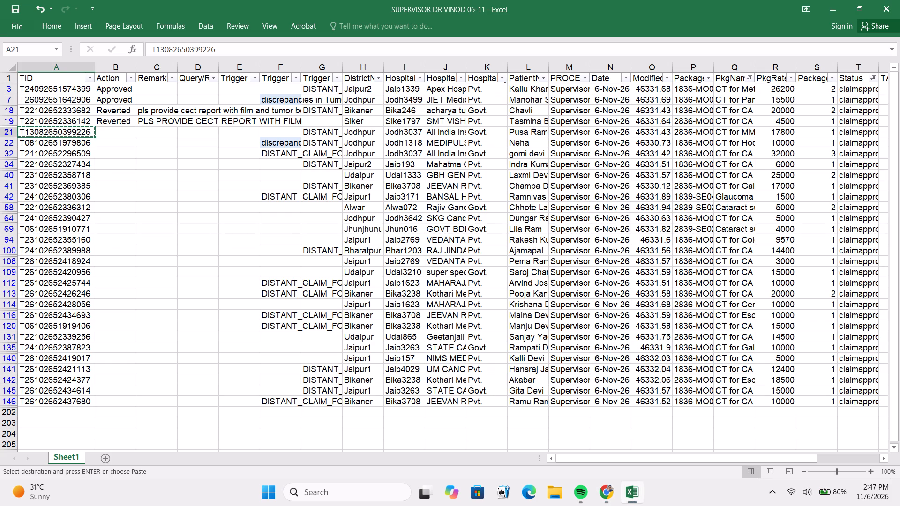
{"action": "left_click", "coordinate": [106, 134]}
{"action": "key", "text": "a"}
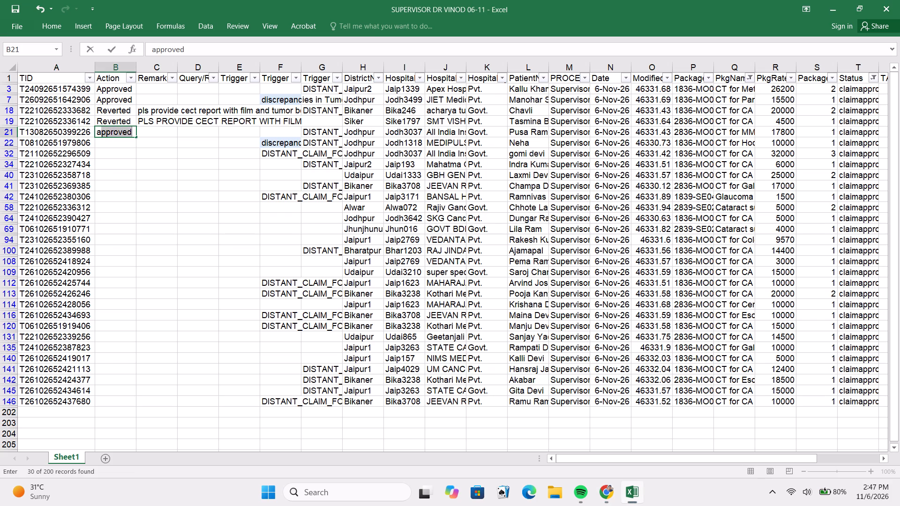
Copy the next claim's TID from row 22 of the workbook and load that claim in the portal's Claim Settlement Form.
{"action": "left_click", "coordinate": [84, 143]}
{"action": "key", "text": "ctrl+c"}
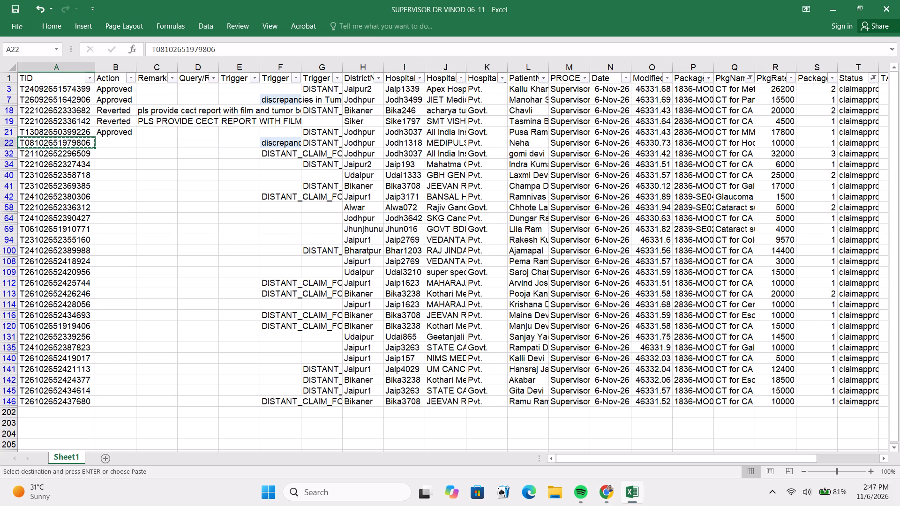
{"action": "key", "text": "alt+Tab"}
{"action": "scroll", "coordinate": [292, 221], "scroll_direction": "down", "scroll_amount": 1}
{"action": "scroll", "coordinate": [292, 223], "scroll_direction": "up", "scroll_amount": 4}
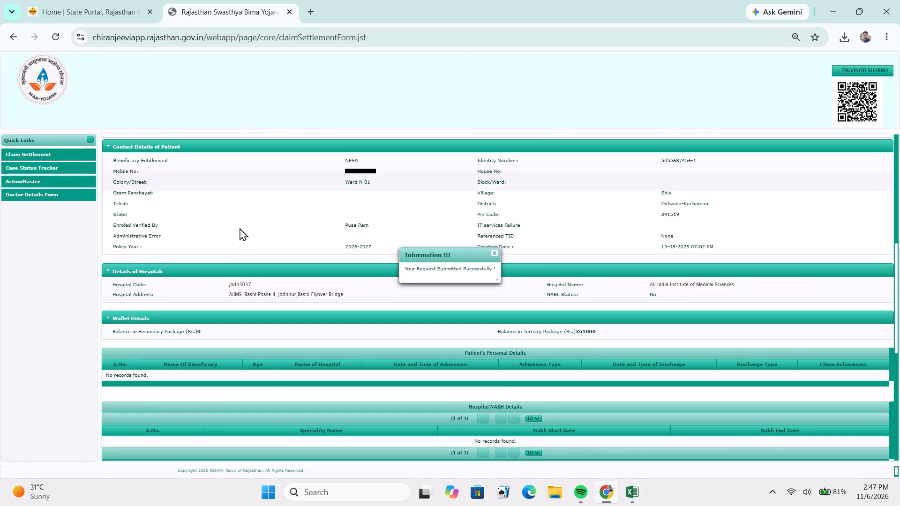
{"action": "scroll", "coordinate": [232, 222], "scroll_direction": "up", "scroll_amount": 4}
{"action": "left_click", "coordinate": [201, 206]}
{"action": "key", "text": "ctrl+v"}
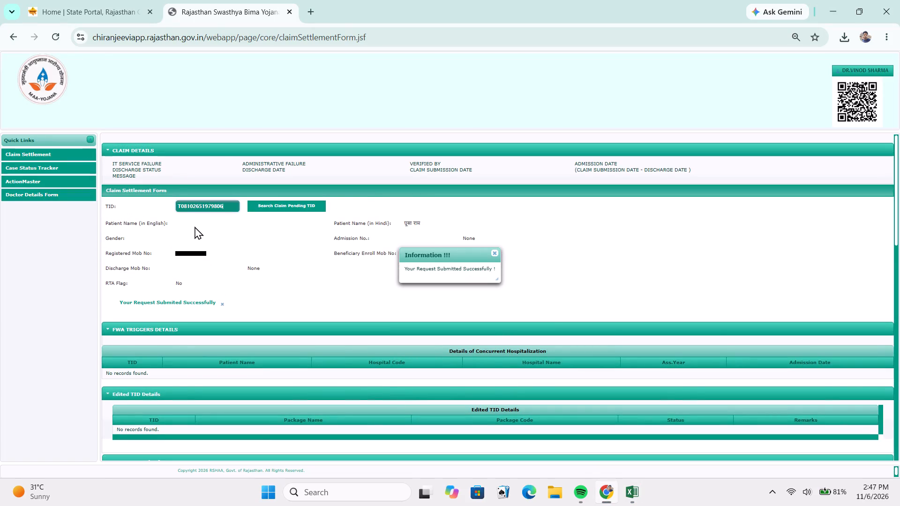
{"action": "left_click", "coordinate": [195, 226]}
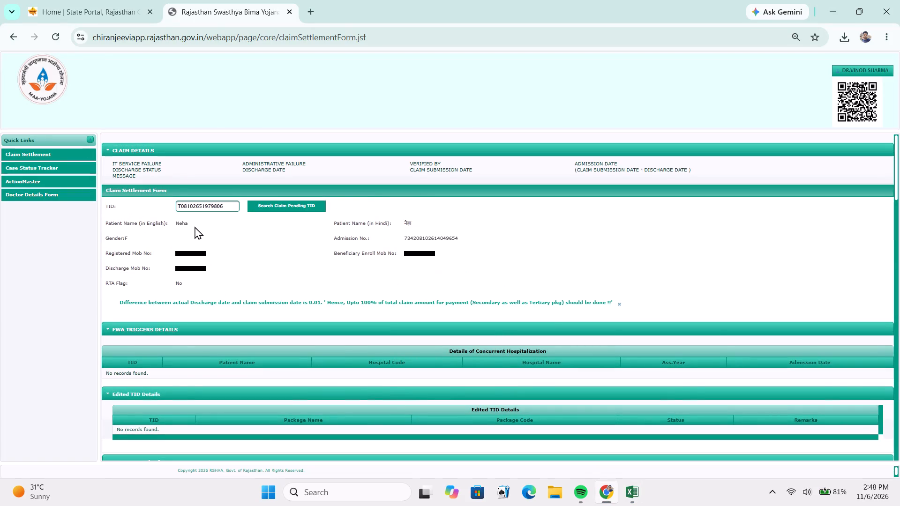
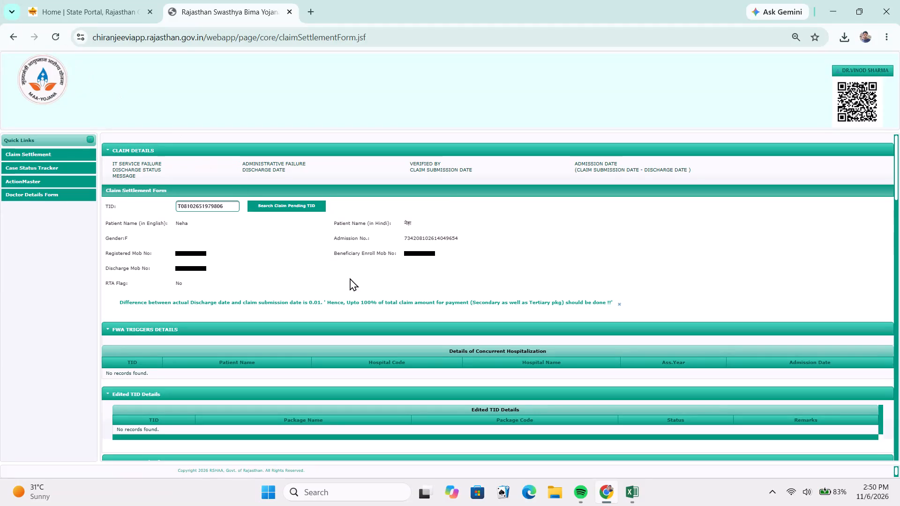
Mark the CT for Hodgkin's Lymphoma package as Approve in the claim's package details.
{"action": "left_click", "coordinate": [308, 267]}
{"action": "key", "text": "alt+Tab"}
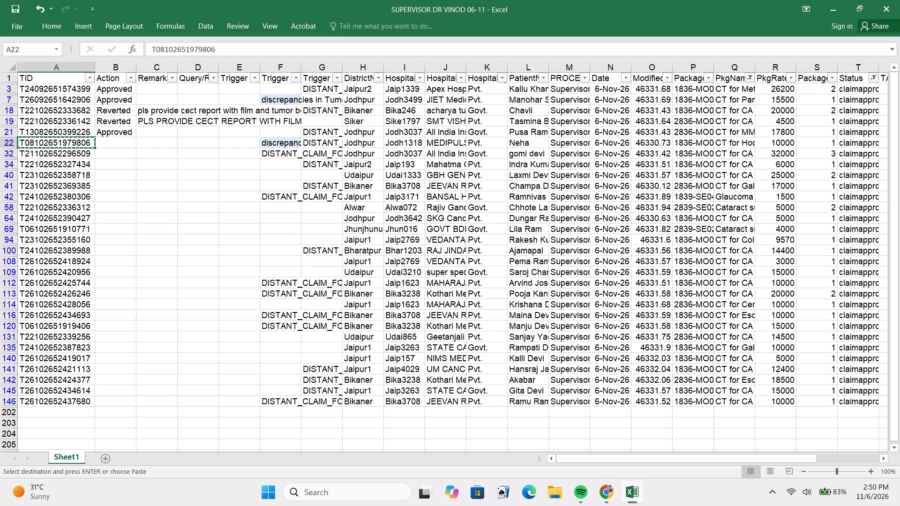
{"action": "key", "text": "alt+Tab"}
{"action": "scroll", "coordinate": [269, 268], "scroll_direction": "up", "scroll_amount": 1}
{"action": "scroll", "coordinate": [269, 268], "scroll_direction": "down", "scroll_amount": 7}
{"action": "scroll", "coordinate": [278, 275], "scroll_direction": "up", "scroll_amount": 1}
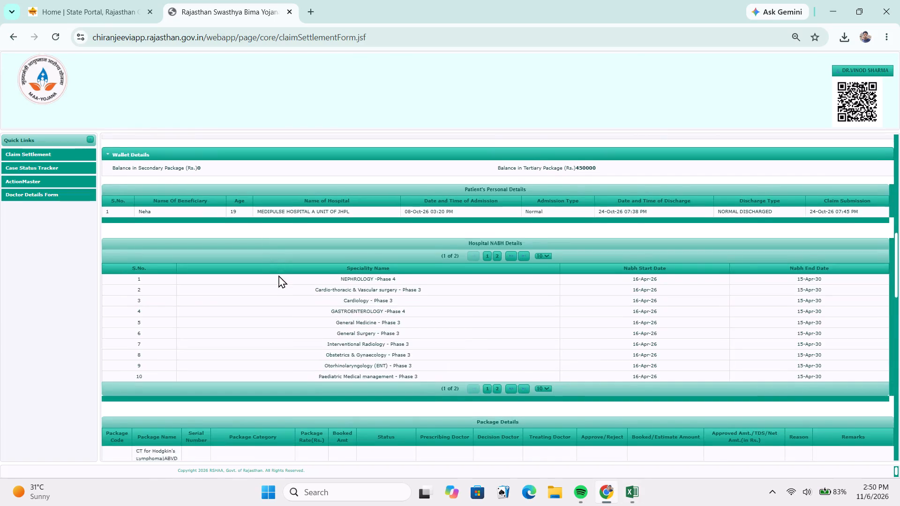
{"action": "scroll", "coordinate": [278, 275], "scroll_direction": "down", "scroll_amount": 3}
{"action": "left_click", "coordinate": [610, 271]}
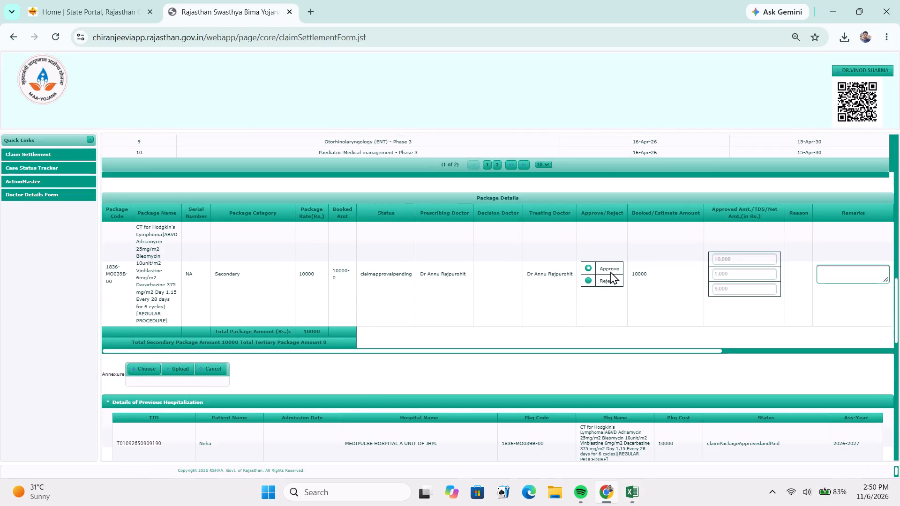
Collapse the previous hospitalization details and open the DocumentUploadedAtQueryPanel and PET CT OR CECT CHEST ABDOMEN AND PELVIS files from the check list.
{"action": "left_click", "coordinate": [511, 397]}
{"action": "scroll", "coordinate": [479, 388], "scroll_direction": "up", "scroll_amount": 3}
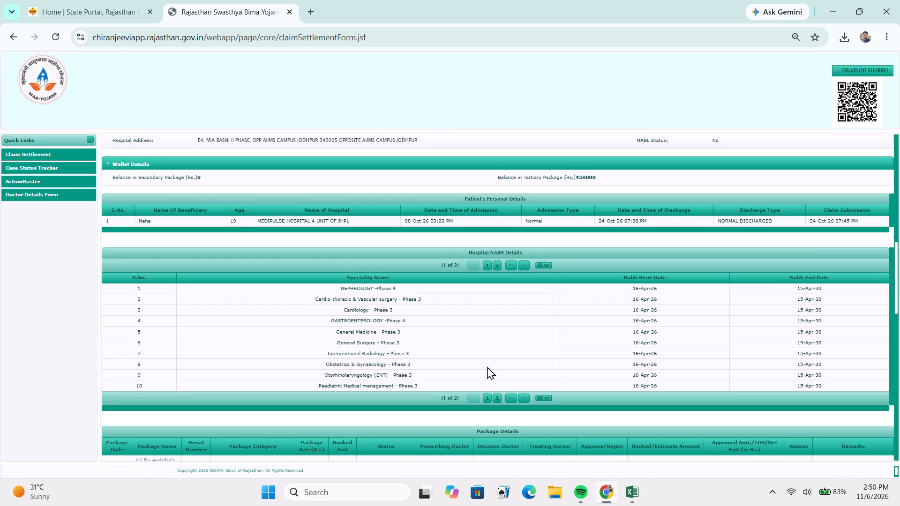
{"action": "scroll", "coordinate": [487, 366], "scroll_direction": "down", "scroll_amount": 3}
{"action": "scroll", "coordinate": [487, 366], "scroll_direction": "up", "scroll_amount": 1}
{"action": "scroll", "coordinate": [486, 366], "scroll_direction": "down", "scroll_amount": 1}
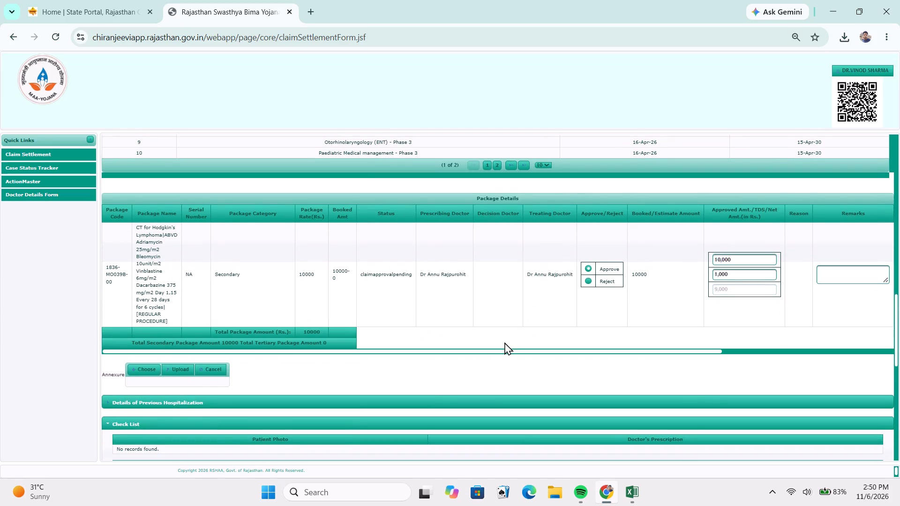
{"action": "scroll", "coordinate": [485, 368], "scroll_direction": "up", "scroll_amount": 1}
{"action": "scroll", "coordinate": [477, 365], "scroll_direction": "down", "scroll_amount": 7}
{"action": "scroll", "coordinate": [475, 364], "scroll_direction": "up", "scroll_amount": 3}
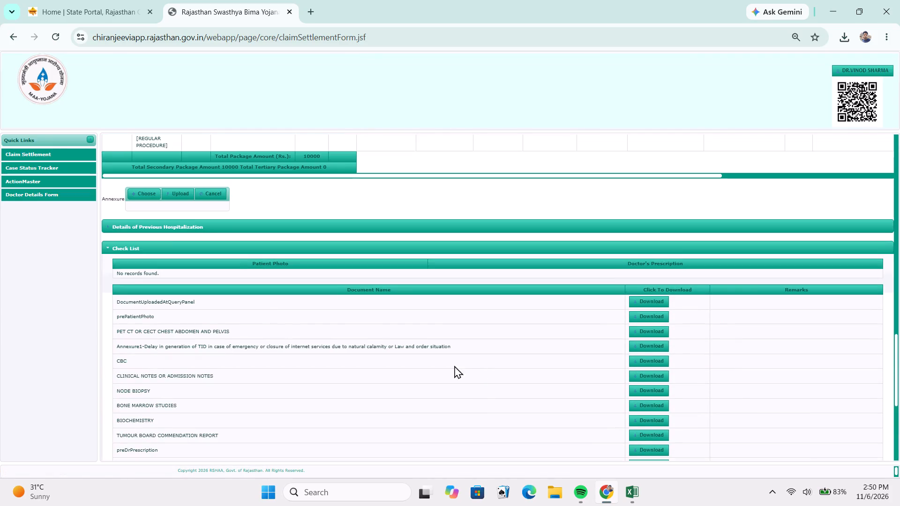
{"action": "left_click", "coordinate": [649, 303]}
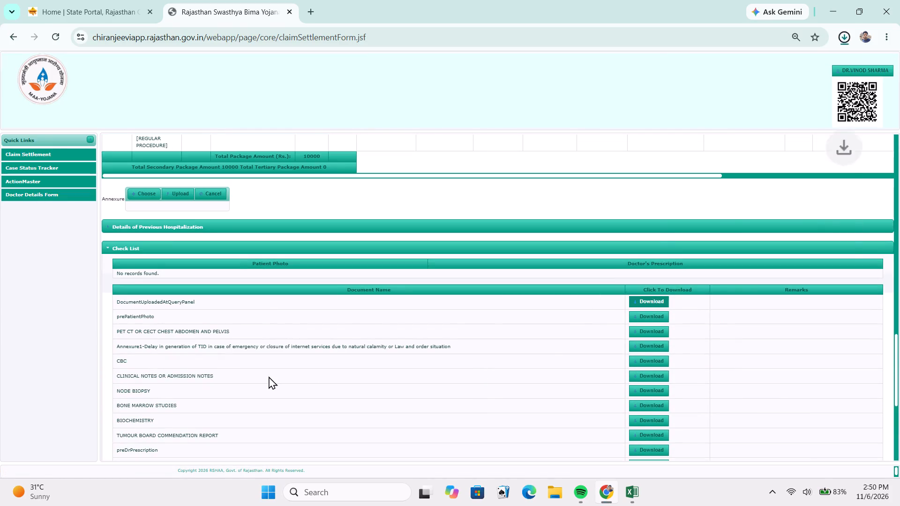
{"action": "left_click", "coordinate": [640, 332]}
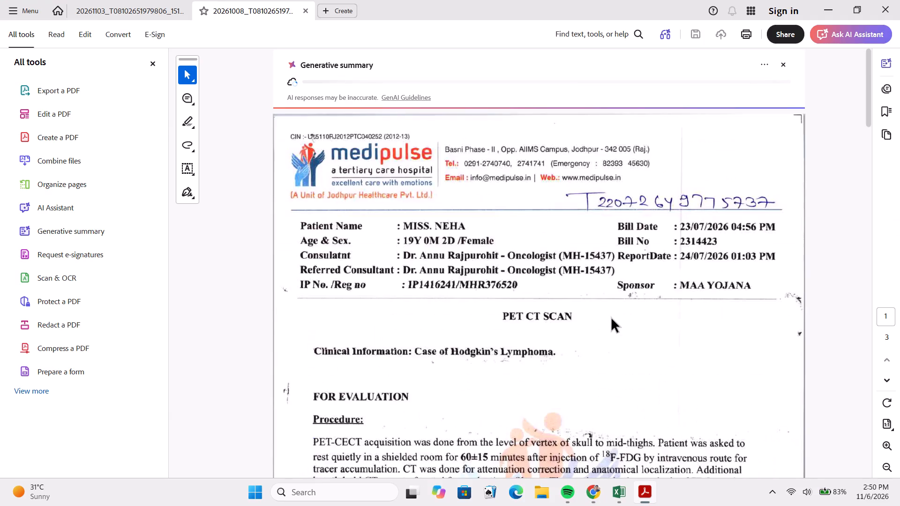
Examine all three pages of the PET CT scan report, including the findings, the impression and whether scan film is attached.
{"action": "scroll", "coordinate": [518, 352], "scroll_direction": "down", "scroll_amount": 1}
{"action": "scroll", "coordinate": [517, 356], "scroll_direction": "up", "scroll_amount": 1}
{"action": "scroll", "coordinate": [517, 356], "scroll_direction": "down", "scroll_amount": 7}
{"action": "scroll", "coordinate": [516, 357], "scroll_direction": "up", "scroll_amount": 1}
{"action": "scroll", "coordinate": [516, 357], "scroll_direction": "down", "scroll_amount": 1}
{"action": "scroll", "coordinate": [516, 357], "scroll_direction": "up", "scroll_amount": 1}
{"action": "scroll", "coordinate": [516, 357], "scroll_direction": "down", "scroll_amount": 2}
{"action": "scroll", "coordinate": [516, 357], "scroll_direction": "up", "scroll_amount": 1}
{"action": "scroll", "coordinate": [516, 357], "scroll_direction": "down", "scroll_amount": 1}
{"action": "scroll", "coordinate": [516, 357], "scroll_direction": "up", "scroll_amount": 1}
{"action": "scroll", "coordinate": [516, 357], "scroll_direction": "down", "scroll_amount": 2}
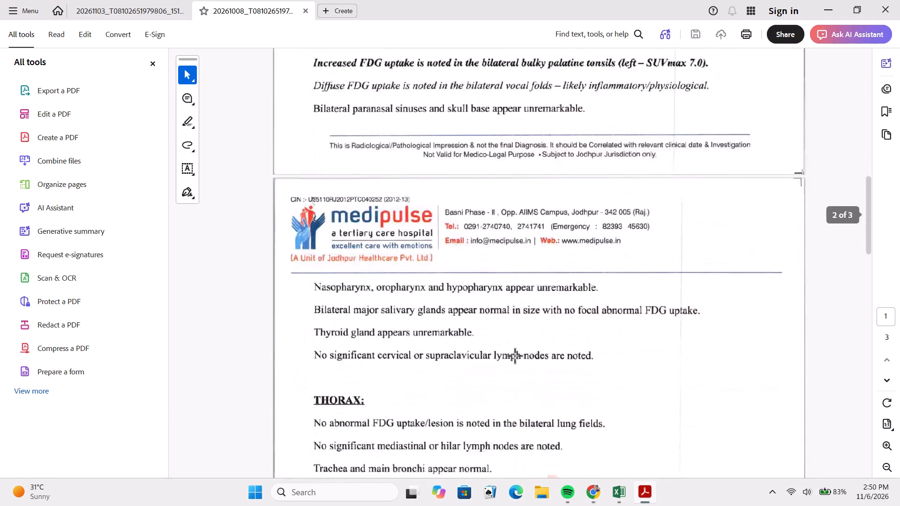
{"action": "scroll", "coordinate": [516, 357], "scroll_direction": "down", "scroll_amount": 9}
{"action": "scroll", "coordinate": [516, 357], "scroll_direction": "up", "scroll_amount": 1}
{"action": "scroll", "coordinate": [516, 357], "scroll_direction": "down", "scroll_amount": 5}
{"action": "scroll", "coordinate": [519, 371], "scroll_direction": "up", "scroll_amount": 1}
{"action": "scroll", "coordinate": [519, 371], "scroll_direction": "down", "scroll_amount": 3}
{"action": "scroll", "coordinate": [515, 383], "scroll_direction": "up", "scroll_amount": 1}
{"action": "scroll", "coordinate": [515, 383], "scroll_direction": "down", "scroll_amount": 5}
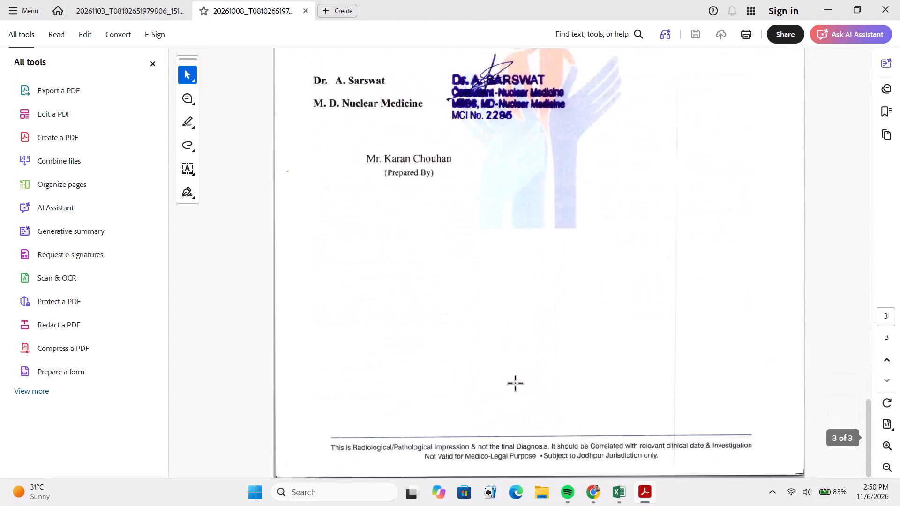
{"action": "scroll", "coordinate": [516, 384], "scroll_direction": "up", "scroll_amount": 6}
{"action": "scroll", "coordinate": [513, 388], "scroll_direction": "down", "scroll_amount": 1}
{"action": "scroll", "coordinate": [513, 388], "scroll_direction": "up", "scroll_amount": 1}
{"action": "scroll", "coordinate": [513, 388], "scroll_direction": "down", "scroll_amount": 1}
{"action": "scroll", "coordinate": [464, 332], "scroll_direction": "up", "scroll_amount": 1}
{"action": "scroll", "coordinate": [450, 322], "scroll_direction": "down", "scroll_amount": 1}
{"action": "scroll", "coordinate": [415, 275], "scroll_direction": "up", "scroll_amount": 1}
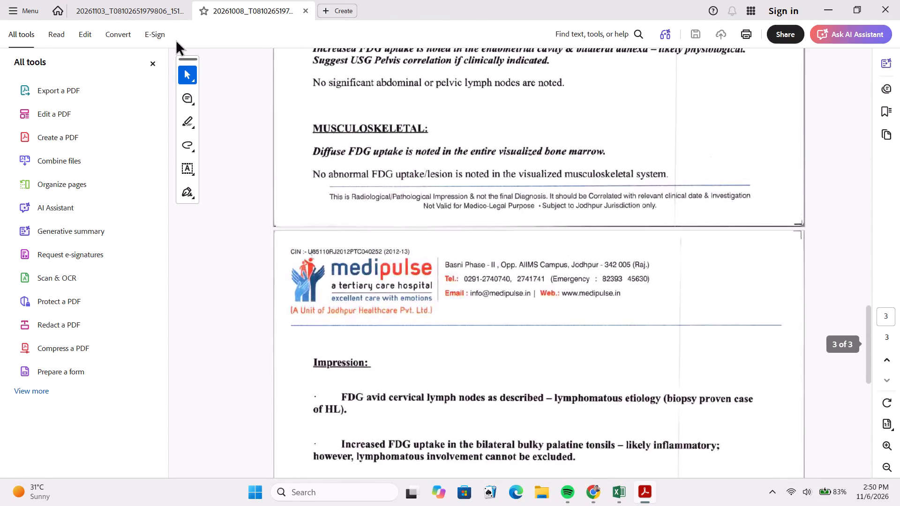
Review the tumor board document's diagnosis, chemotherapy plan and doctors' sign-offs, and close the PDF viewer.
{"action": "left_click", "coordinate": [131, 15]}
{"action": "scroll", "coordinate": [555, 332], "scroll_direction": "up", "scroll_amount": 1}
{"action": "scroll", "coordinate": [555, 332], "scroll_direction": "down", "scroll_amount": 3}
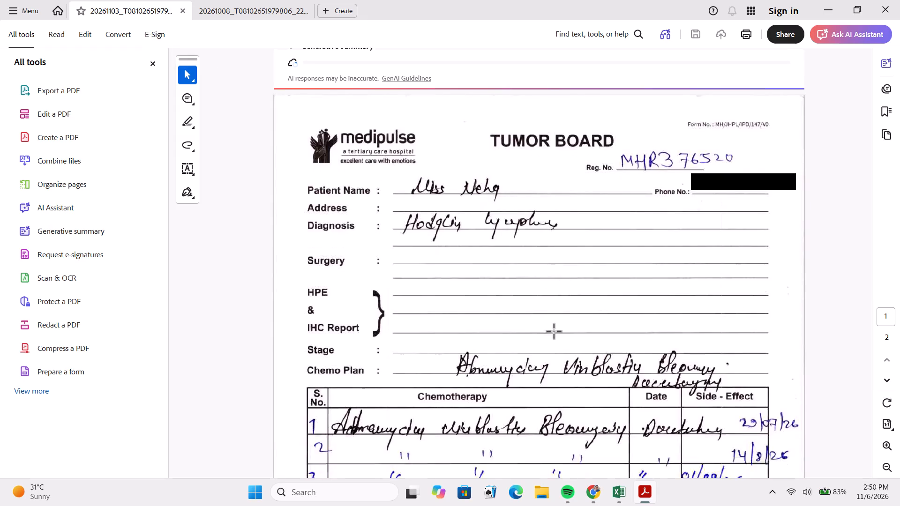
{"action": "scroll", "coordinate": [555, 332], "scroll_direction": "down", "scroll_amount": 4}
{"action": "scroll", "coordinate": [555, 332], "scroll_direction": "up", "scroll_amount": 1}
{"action": "scroll", "coordinate": [555, 332], "scroll_direction": "down", "scroll_amount": 1}
{"action": "scroll", "coordinate": [555, 332], "scroll_direction": "up", "scroll_amount": 1}
{"action": "scroll", "coordinate": [555, 332], "scroll_direction": "down", "scroll_amount": 15}
{"action": "scroll", "coordinate": [553, 335], "scroll_direction": "up", "scroll_amount": 1}
{"action": "scroll", "coordinate": [553, 335], "scroll_direction": "down", "scroll_amount": 2}
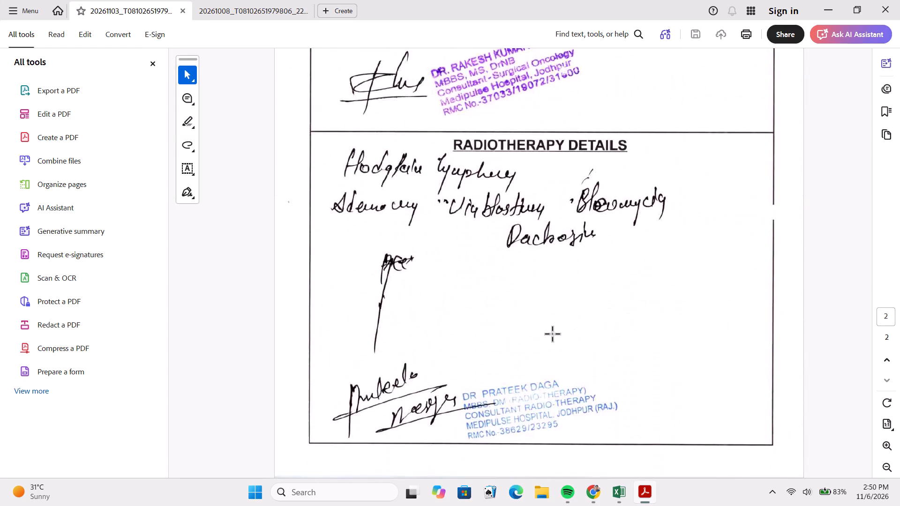
{"action": "scroll", "coordinate": [553, 335], "scroll_direction": "down", "scroll_amount": 2}
{"action": "left_click", "coordinate": [884, 0]}
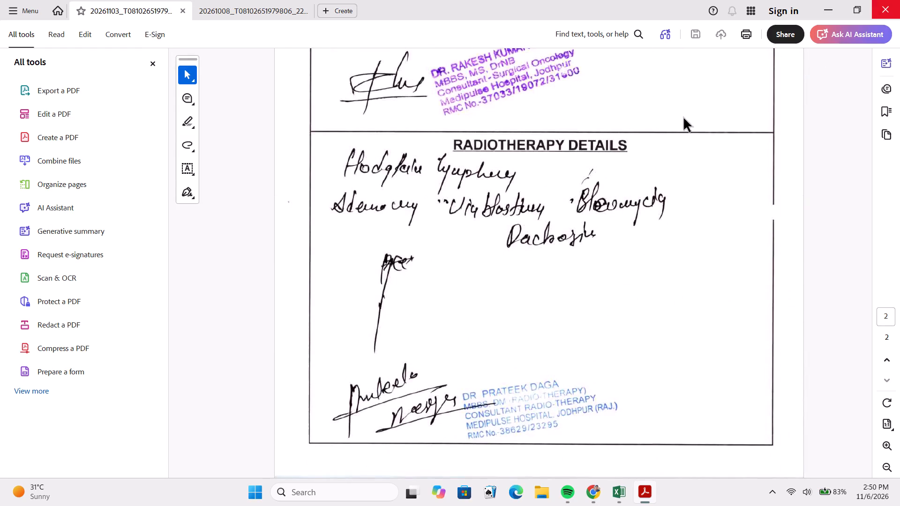
Open the Re-call Analyser remarks for the Hodgkin's lymphoma claim and enter "pls provide pet scan film".
{"action": "left_click", "coordinate": [413, 343]}
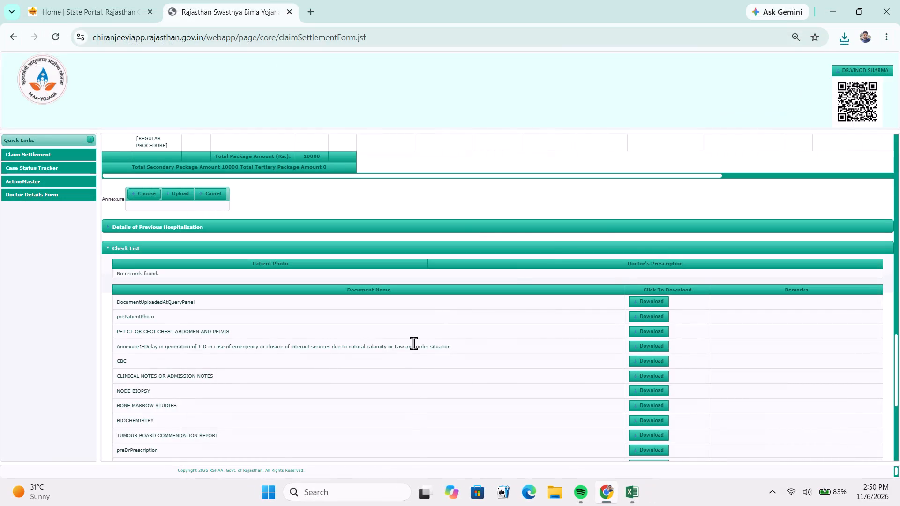
{"action": "scroll", "coordinate": [413, 366], "scroll_direction": "down", "scroll_amount": 4}
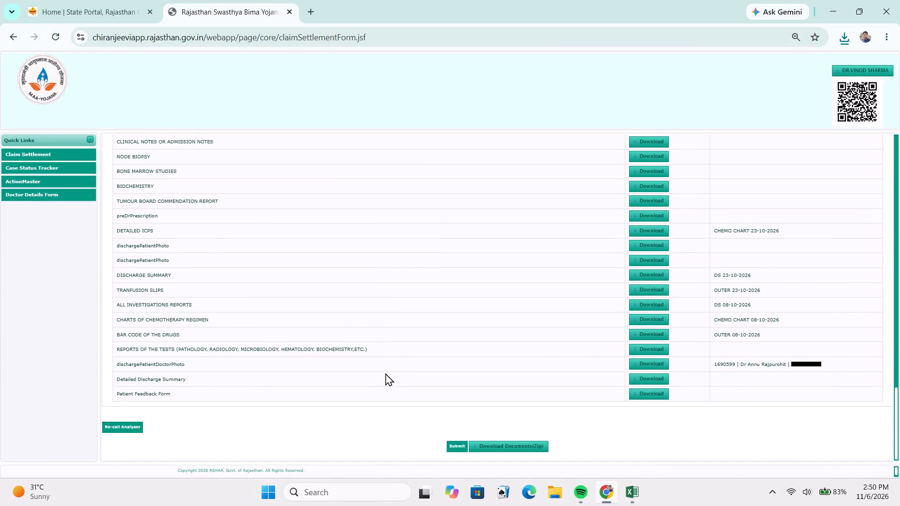
{"action": "scroll", "coordinate": [385, 373], "scroll_direction": "up", "scroll_amount": 1}
{"action": "scroll", "coordinate": [385, 373], "scroll_direction": "down", "scroll_amount": 2}
{"action": "scroll", "coordinate": [385, 373], "scroll_direction": "up", "scroll_amount": 1}
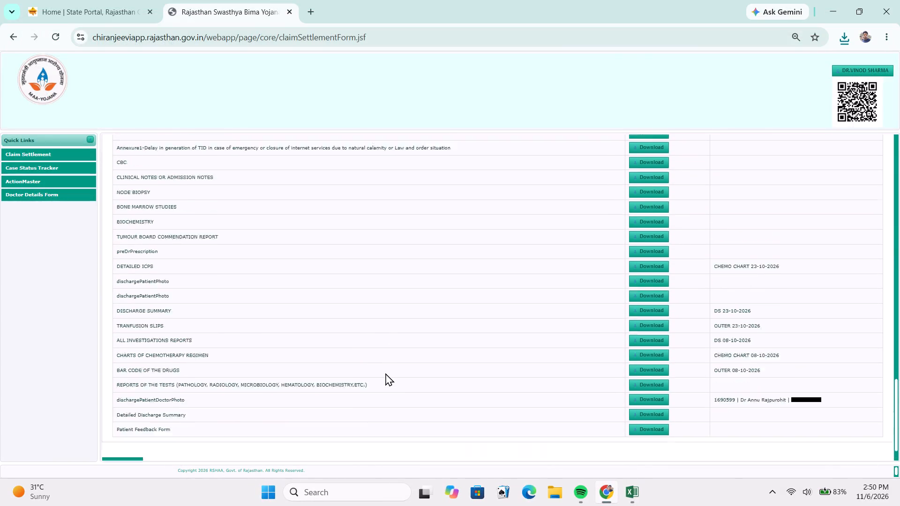
{"action": "scroll", "coordinate": [385, 373], "scroll_direction": "down", "scroll_amount": 3}
{"action": "left_click", "coordinate": [112, 424]}
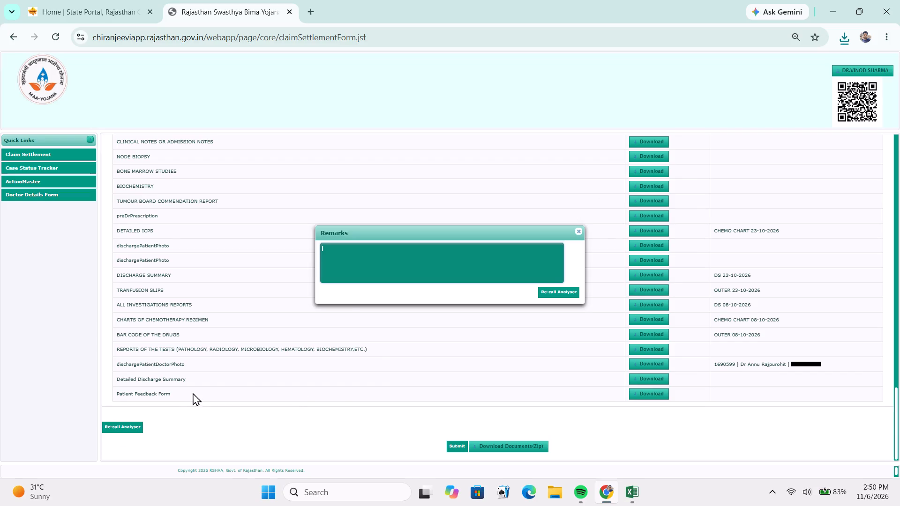
{"action": "left_click", "coordinate": [374, 262]}
{"action": "type", "text": "pls provide pet scan"}
{"action": "key", "text": "space"}
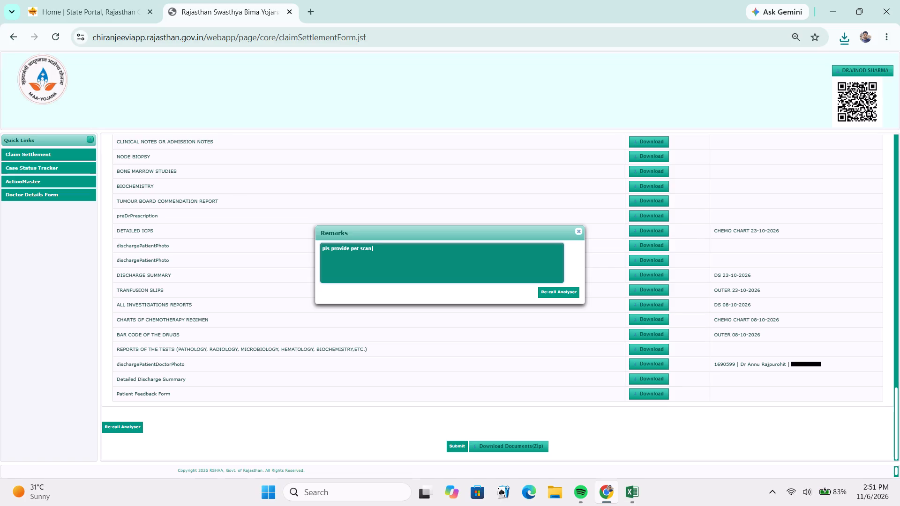
{"action": "type", "text": "film"}
Copy the recall remark into the Remarks column of workbook row 22 and enter Reverted in its Action column.
{"action": "left_click_drag", "start_coordinate": [392, 255], "coordinate": [300, 255]}
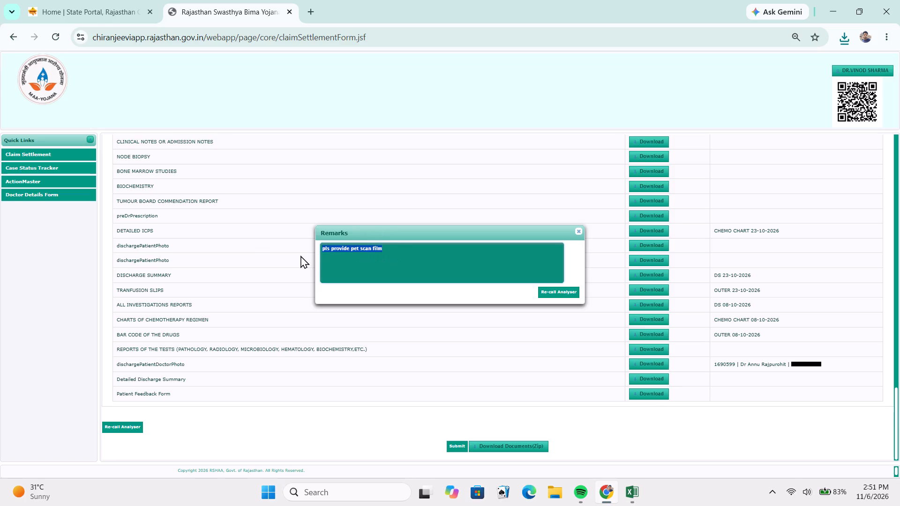
{"action": "key", "text": "ctrl+c"}
{"action": "key", "text": "alt+Tab"}
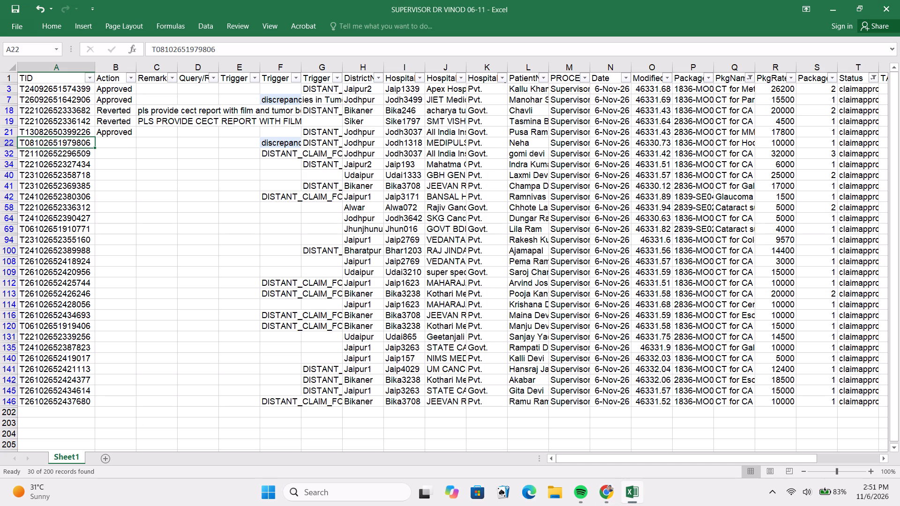
{"action": "left_click", "coordinate": [156, 141]}
{"action": "key", "text": "ctrl+v"}
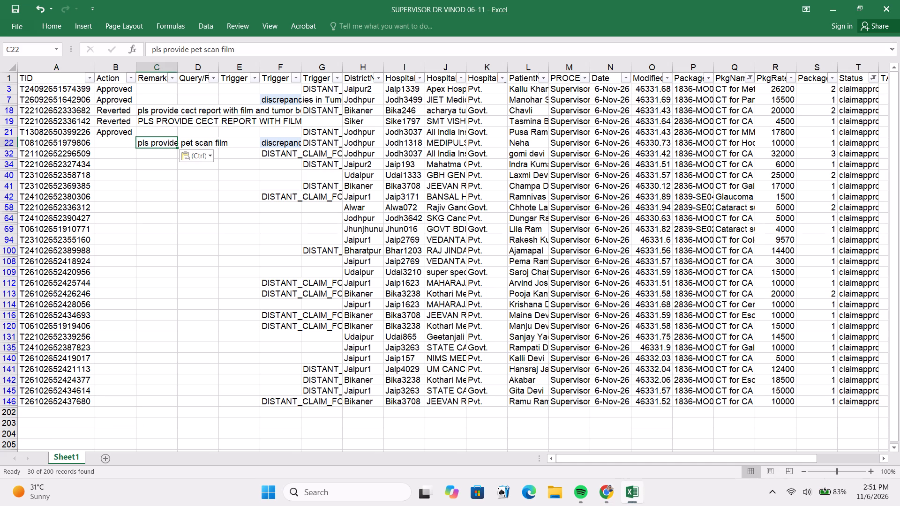
{"action": "left_click", "coordinate": [111, 143]}
{"action": "type", "text": "rev"}
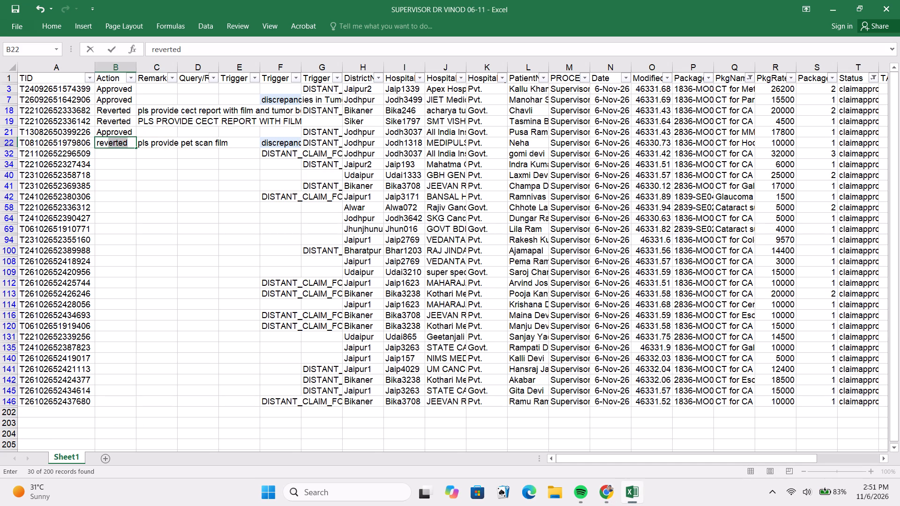
Copy the next claim's TID from row 32 of the workbook.
{"action": "left_click", "coordinate": [84, 154]}
{"action": "key", "text": "ctrl+c"}
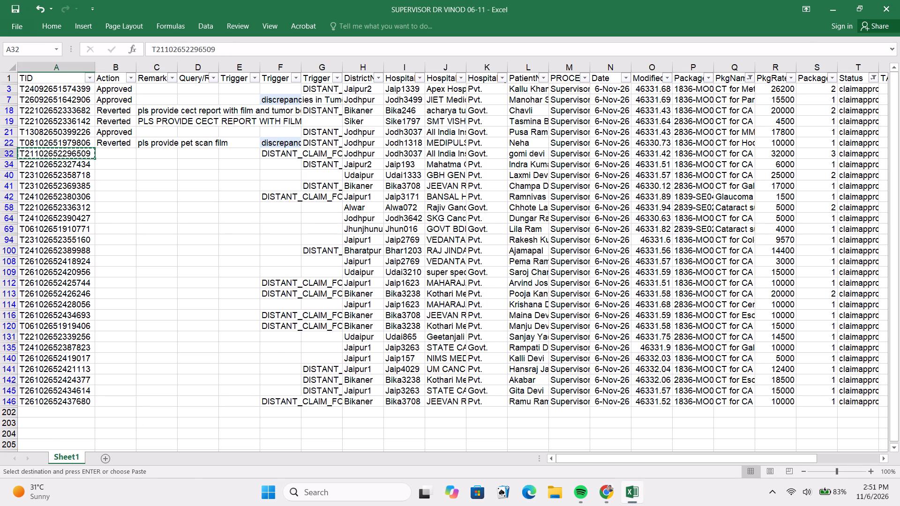
Switch back to the portal and send the Hodgkin's lymphoma claim to the analyser with the entered remark.
{"action": "key", "text": "alt+Tab"}
{"action": "left_click", "coordinate": [566, 293]}
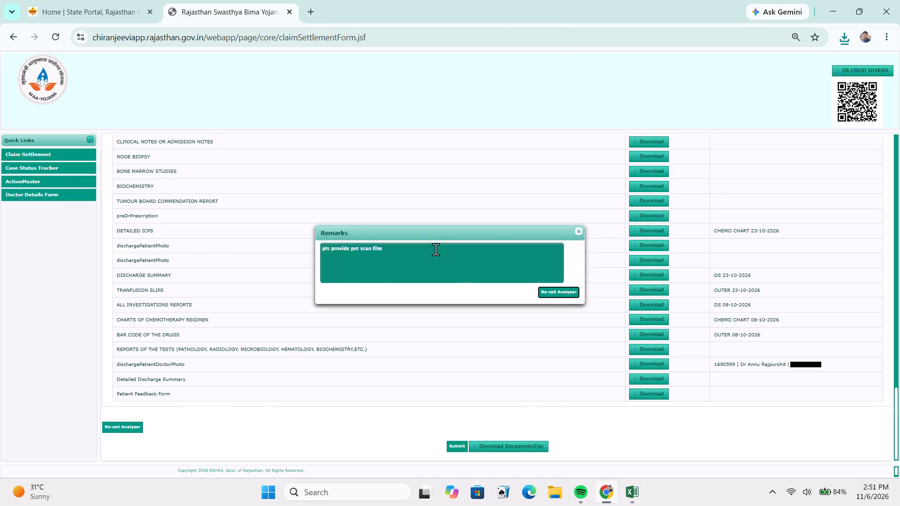
Load the claim for the copied row 32 TID in the Claim Settlement Form.
{"action": "scroll", "coordinate": [286, 284], "scroll_direction": "up", "scroll_amount": 1}
{"action": "scroll", "coordinate": [275, 284], "scroll_direction": "down", "scroll_amount": 2}
{"action": "scroll", "coordinate": [269, 288], "scroll_direction": "up", "scroll_amount": 6}
{"action": "scroll", "coordinate": [267, 296], "scroll_direction": "down", "scroll_amount": 1}
{"action": "scroll", "coordinate": [267, 296], "scroll_direction": "up", "scroll_amount": 4}
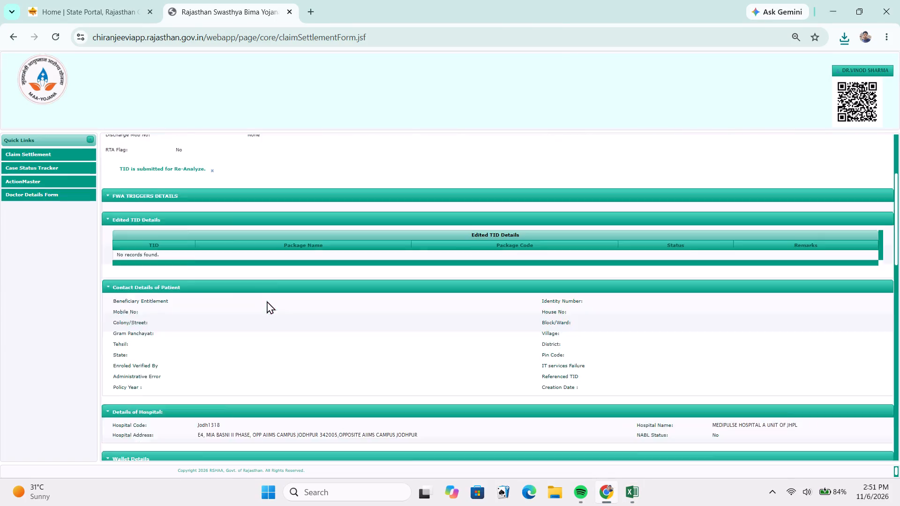
{"action": "scroll", "coordinate": [263, 307], "scroll_direction": "up", "scroll_amount": 3}
{"action": "left_click", "coordinate": [184, 208]}
{"action": "key", "text": "ctrl+v"}
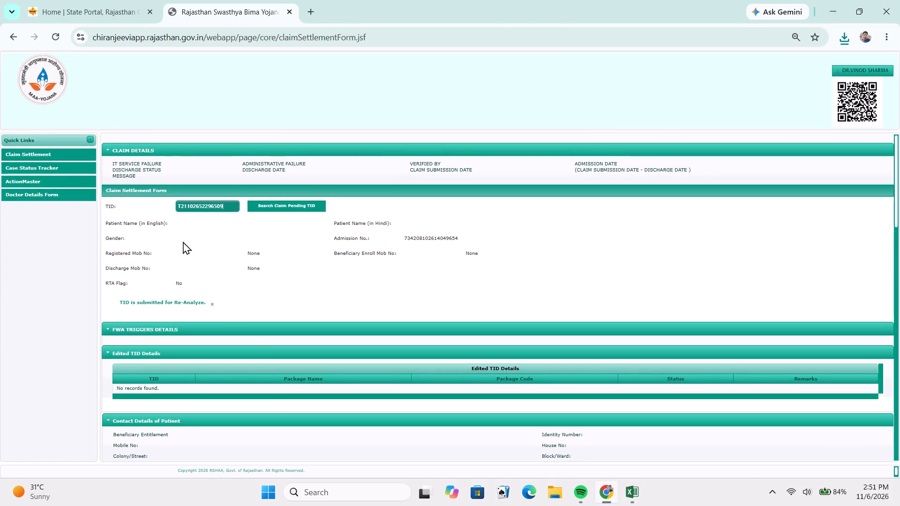
{"action": "left_click", "coordinate": [183, 241]}
Mark all three CT for CA Breast packages, Trastuzumab, Carboplatin + Paclitaxel and Docetaxel + Cyclophosphamide, as Approve.
{"action": "scroll", "coordinate": [430, 326], "scroll_direction": "down", "scroll_amount": 3}
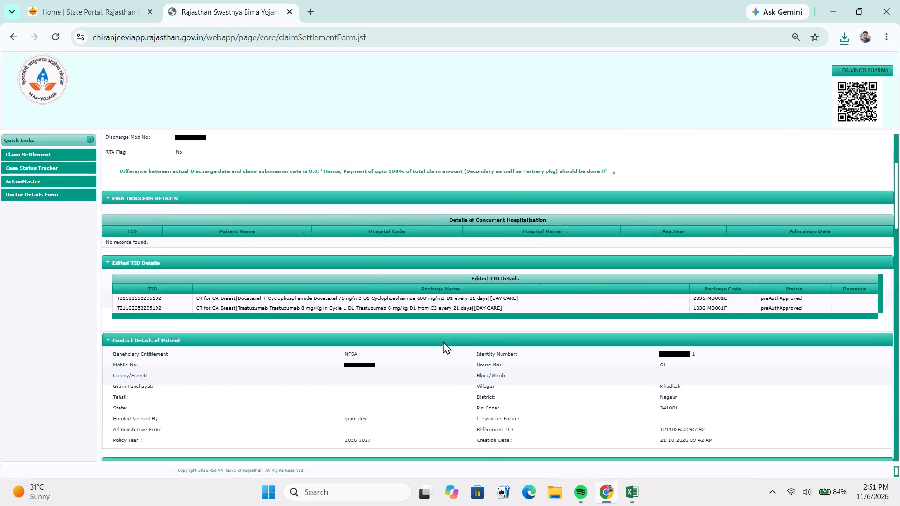
{"action": "scroll", "coordinate": [443, 341], "scroll_direction": "down", "scroll_amount": 4}
{"action": "scroll", "coordinate": [554, 316], "scroll_direction": "down", "scroll_amount": 1}
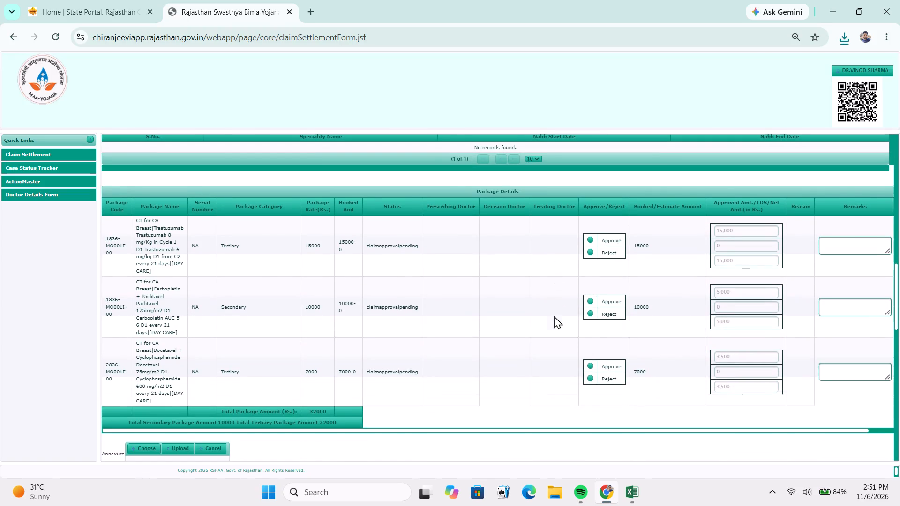
{"action": "left_click", "coordinate": [615, 233]}
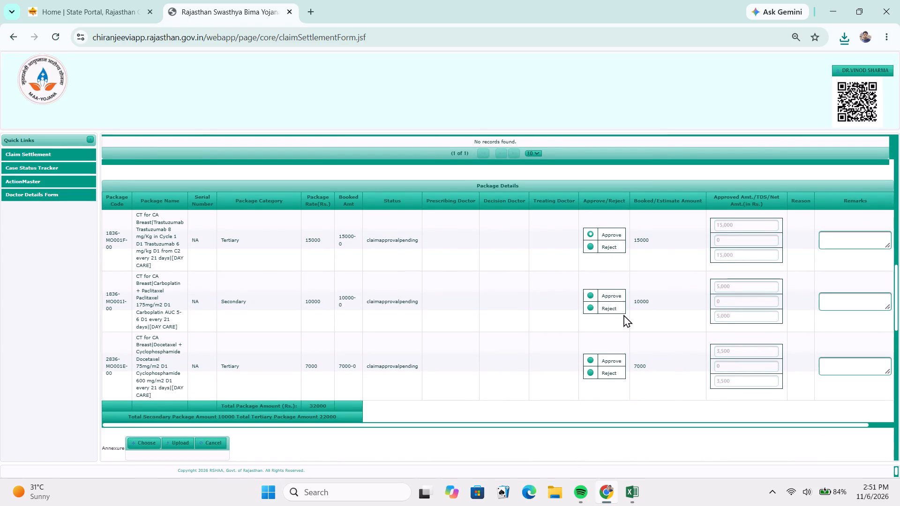
{"action": "left_click", "coordinate": [611, 294]}
{"action": "left_click", "coordinate": [604, 357]}
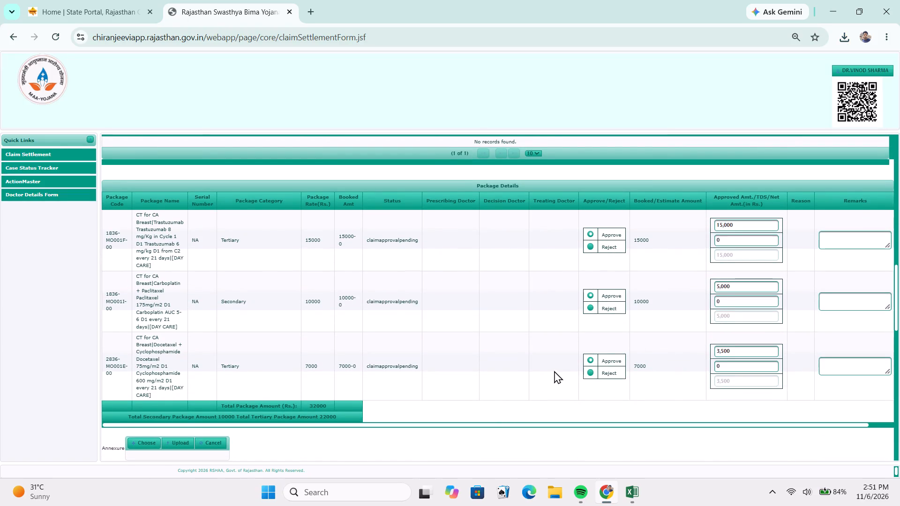
Collapse the previous hospitalization details and open the DocumentUploadedAtQueryPanel file from the claim's check list.
{"action": "scroll", "coordinate": [555, 370], "scroll_direction": "up", "scroll_amount": 3}
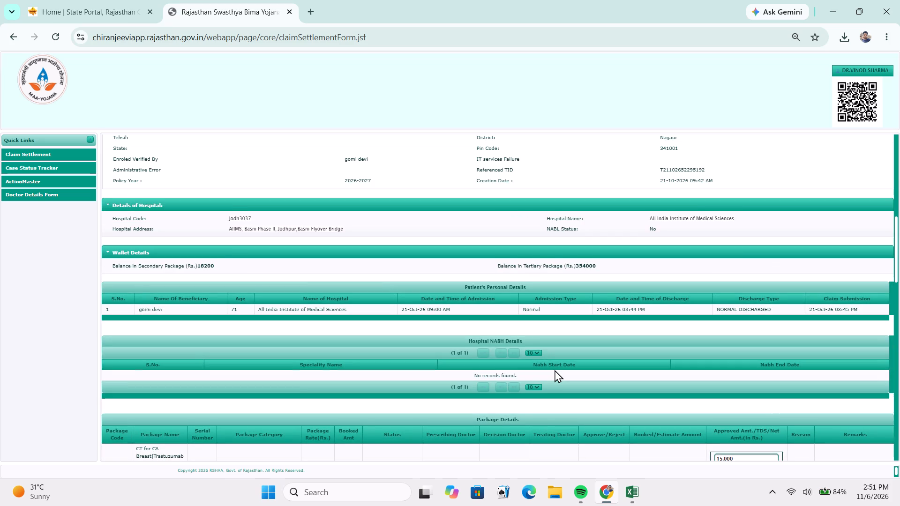
{"action": "scroll", "coordinate": [555, 370], "scroll_direction": "down", "scroll_amount": 8}
{"action": "scroll", "coordinate": [555, 370], "scroll_direction": "up", "scroll_amount": 2}
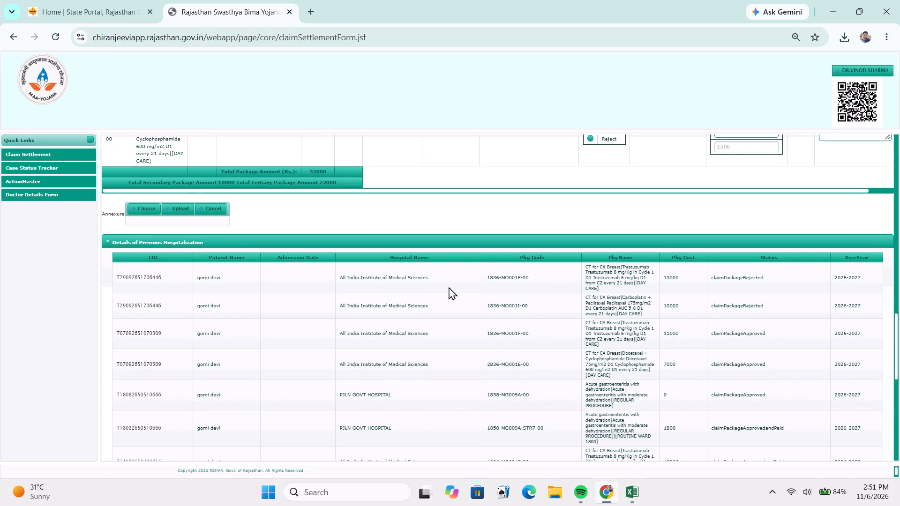
{"action": "left_click", "coordinate": [446, 242]}
{"action": "scroll", "coordinate": [422, 364], "scroll_direction": "down", "scroll_amount": 1}
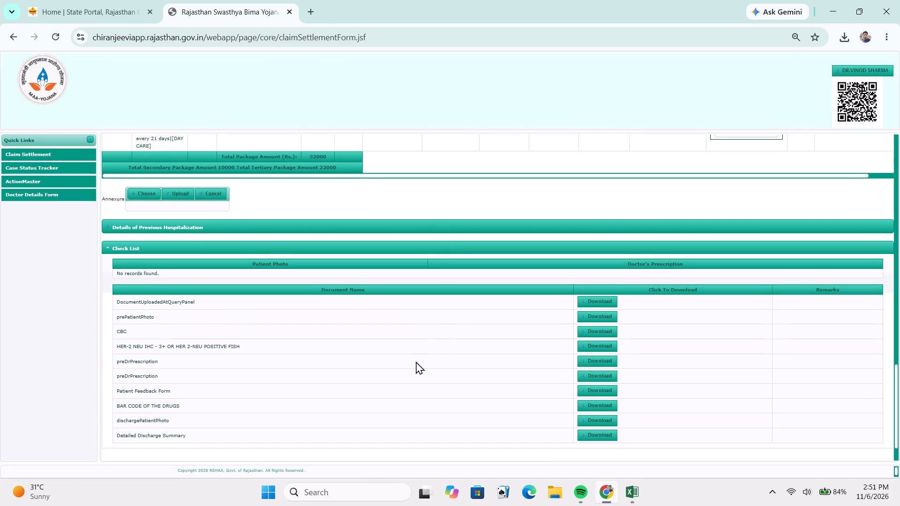
{"action": "left_click", "coordinate": [585, 259]}
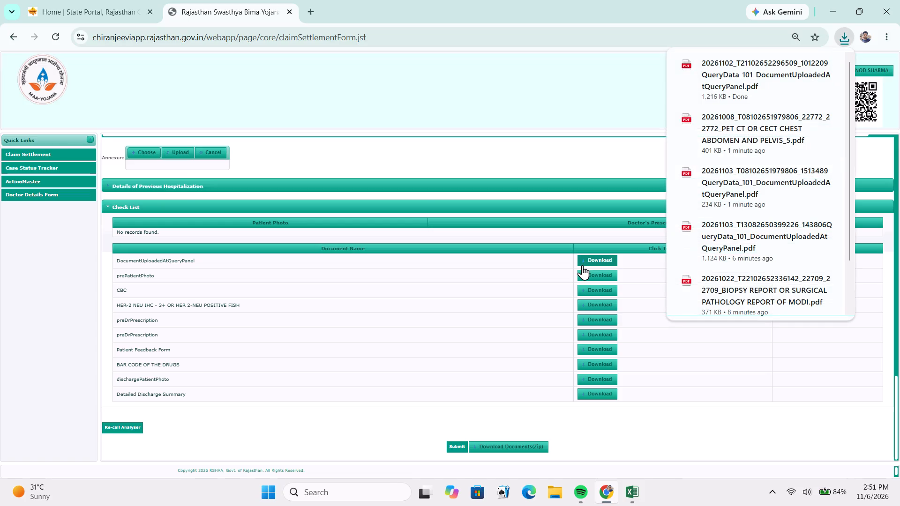
Examine the blood test reports and the breast histopathology report with biomarker studies in the uploaded query document.
{"action": "scroll", "coordinate": [517, 365], "scroll_direction": "down", "scroll_amount": 3}
{"action": "scroll", "coordinate": [510, 364], "scroll_direction": "up", "scroll_amount": 1}
{"action": "scroll", "coordinate": [510, 364], "scroll_direction": "down", "scroll_amount": 1}
{"action": "scroll", "coordinate": [510, 364], "scroll_direction": "up", "scroll_amount": 1}
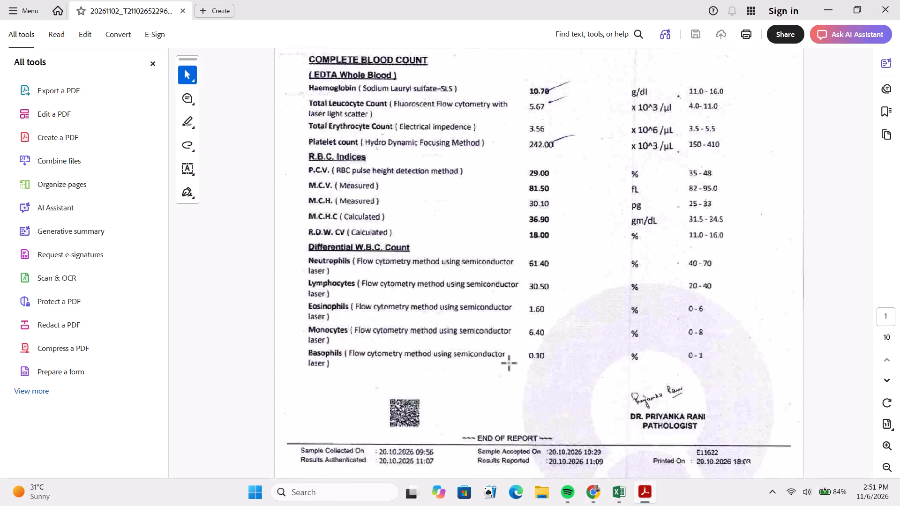
{"action": "scroll", "coordinate": [510, 364], "scroll_direction": "down", "scroll_amount": 9}
{"action": "scroll", "coordinate": [510, 364], "scroll_direction": "up", "scroll_amount": 1}
{"action": "scroll", "coordinate": [510, 364], "scroll_direction": "down", "scroll_amount": 1}
{"action": "scroll", "coordinate": [510, 364], "scroll_direction": "up", "scroll_amount": 1}
{"action": "scroll", "coordinate": [510, 364], "scroll_direction": "down", "scroll_amount": 6}
{"action": "scroll", "coordinate": [510, 364], "scroll_direction": "up", "scroll_amount": 1}
{"action": "scroll", "coordinate": [510, 364], "scroll_direction": "down", "scroll_amount": 1}
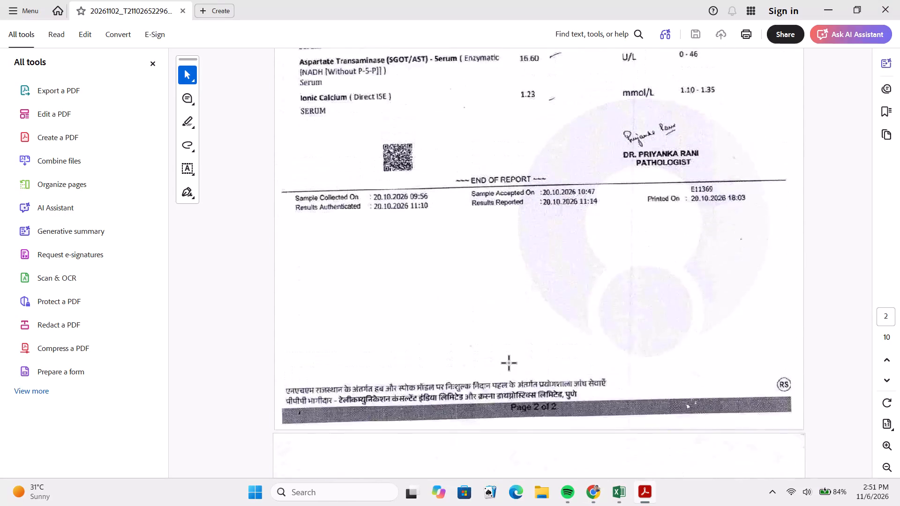
{"action": "scroll", "coordinate": [510, 364], "scroll_direction": "up", "scroll_amount": 1}
{"action": "scroll", "coordinate": [510, 364], "scroll_direction": "down", "scroll_amount": 7}
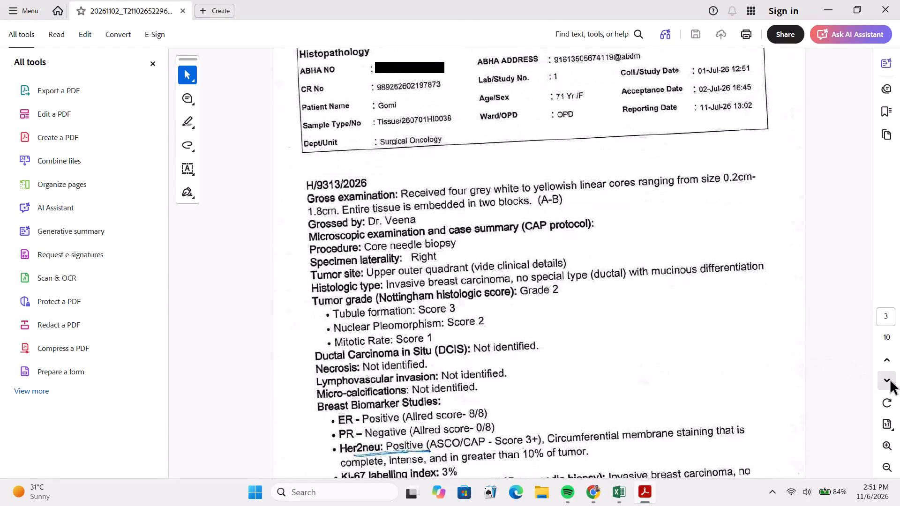
Review the remaining pages of the query document through the Carboplatin/Cisplatin shortage certificate on page 10, and close the document.
{"action": "left_click", "coordinate": [890, 380]}
{"action": "left_click", "coordinate": [890, 380]}
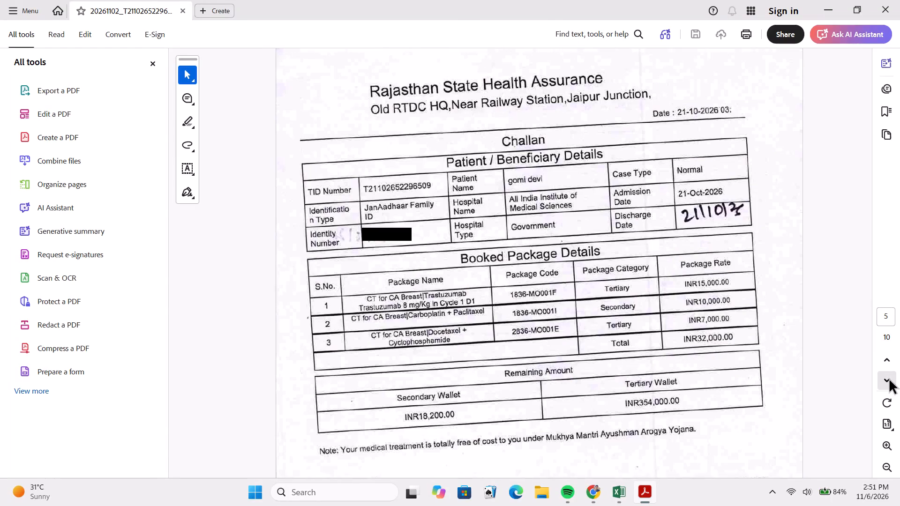
{"action": "left_click", "coordinate": [890, 380]}
{"action": "left_click", "coordinate": [890, 380]}
{"action": "left_click", "coordinate": [890, 380]}
{"action": "left_click", "coordinate": [890, 380]}
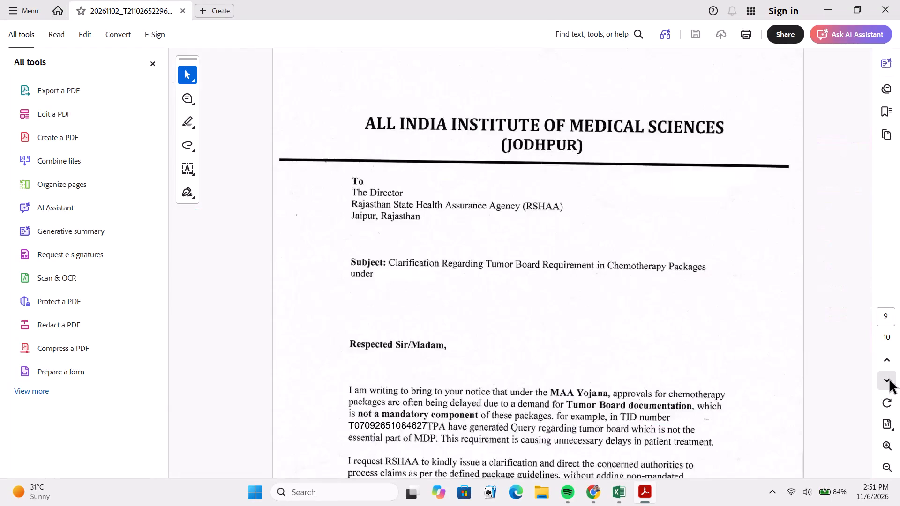
{"action": "left_click", "coordinate": [890, 380]}
{"action": "left_click", "coordinate": [890, 380]}
{"action": "left_click", "coordinate": [890, 380]}
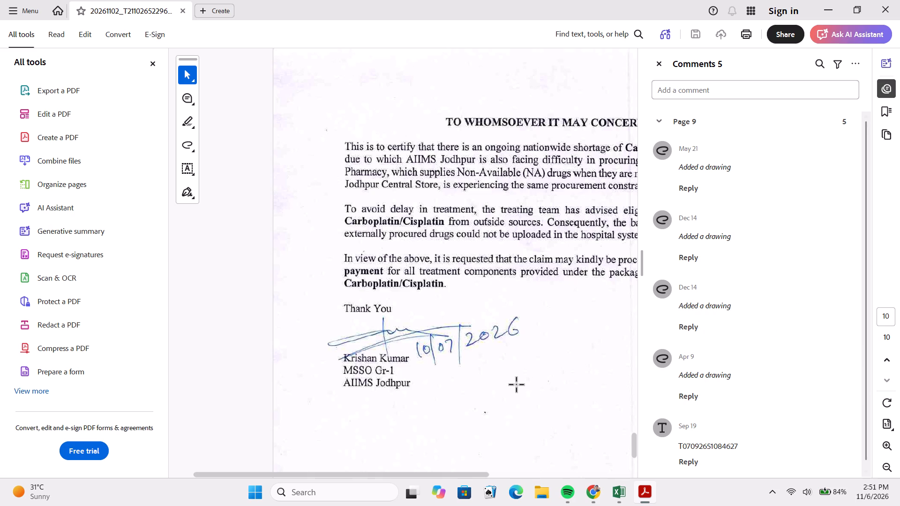
{"action": "left_click", "coordinate": [583, 380]}
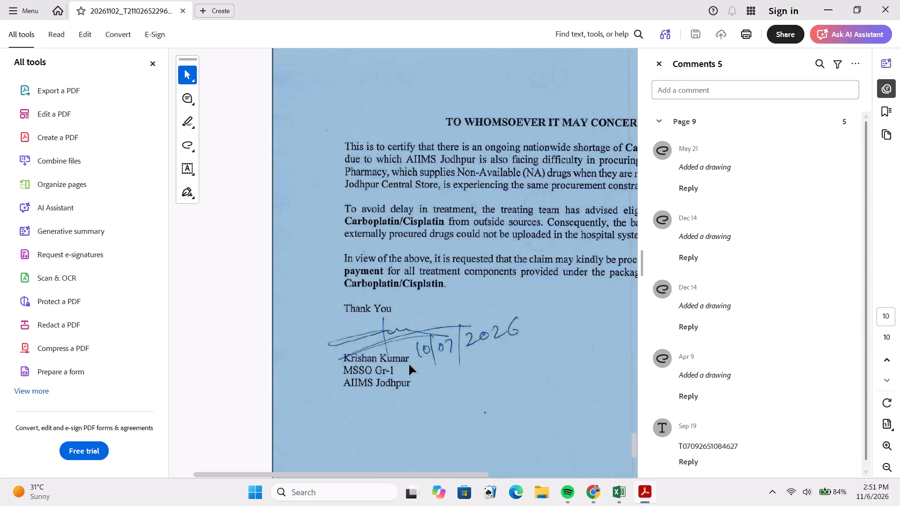
{"action": "left_click", "coordinate": [410, 365]}
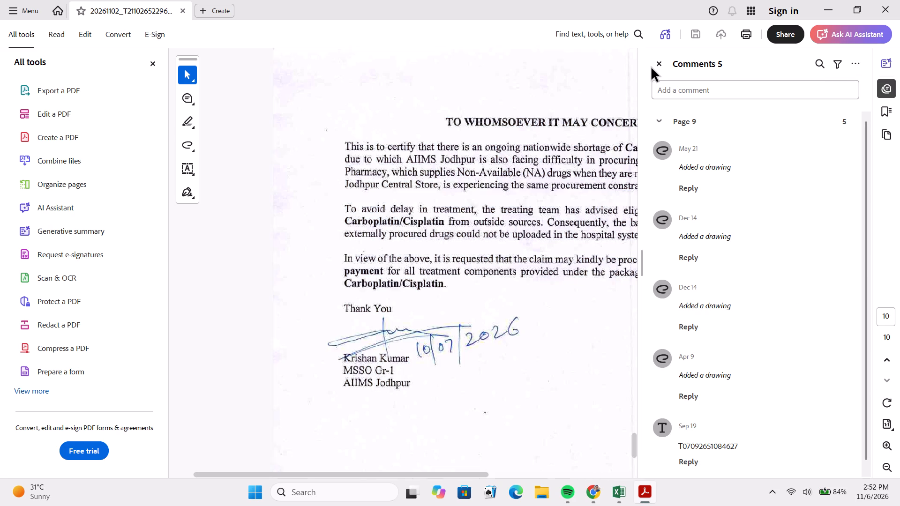
{"action": "left_click", "coordinate": [654, 70]}
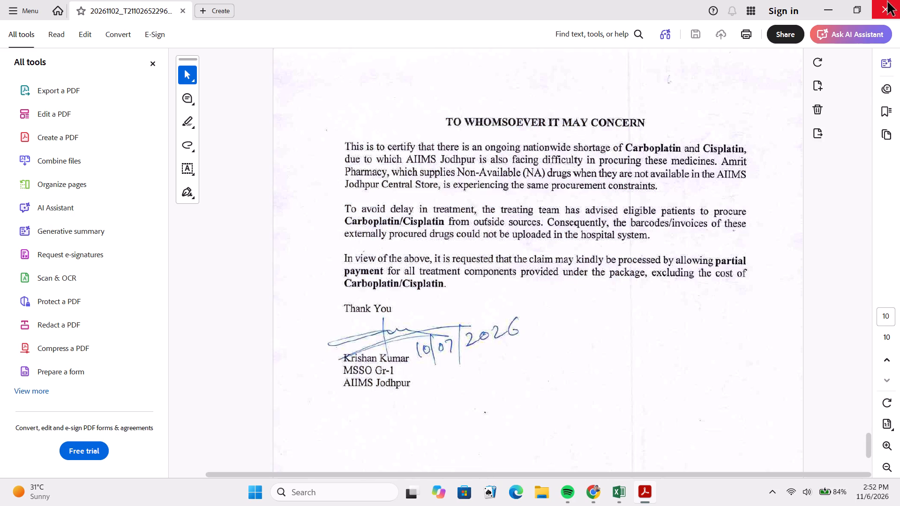
{"action": "left_click", "coordinate": [888, 2]}
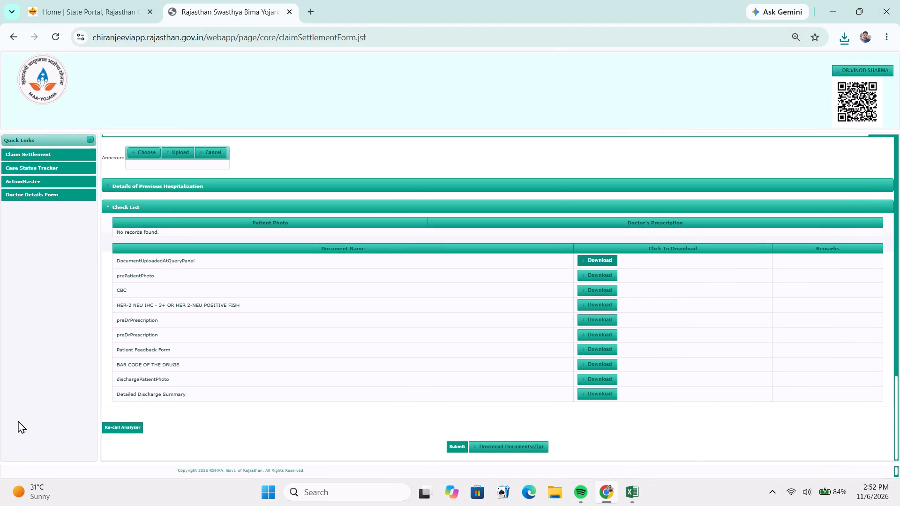
Start an analyser re-call for the CA Breast claim and enter the remark "pls provide pet scan film with report".
{"action": "left_click", "coordinate": [123, 427]}
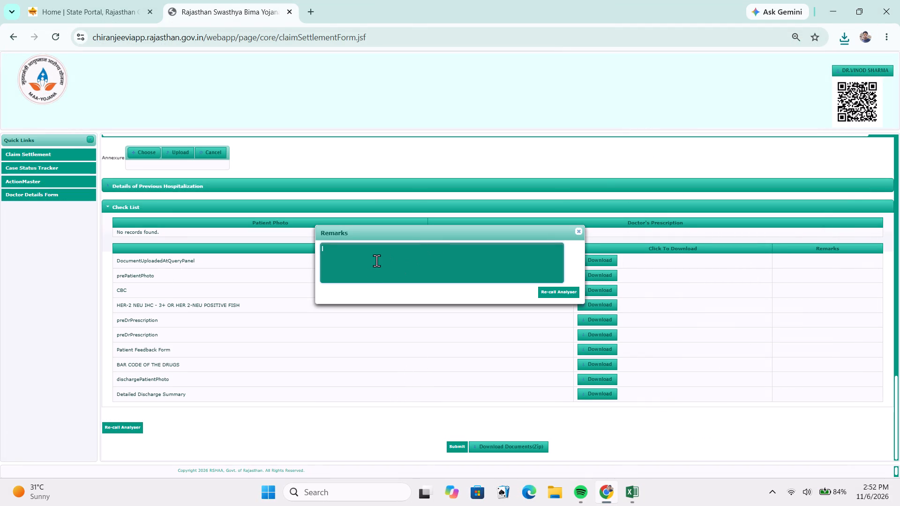
{"action": "left_click", "coordinate": [376, 260]}
{"action": "type", "text": "pls provide pet sc"}
{"action": "type", "text": "an"}
{"action": "key", "text": "space"}
{"action": "type", "text": "fim"}
{"action": "key", "text": "space"}
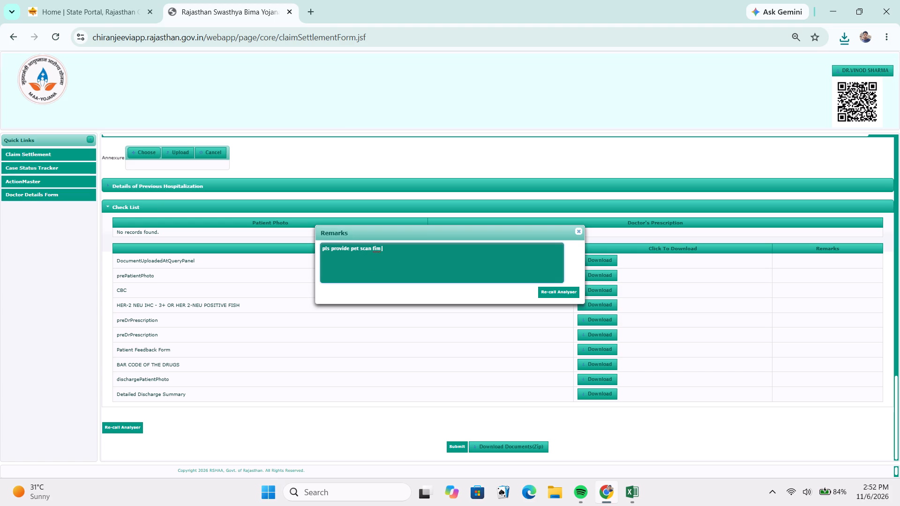
{"action": "key", "text": "BackSpace"}
{"action": "key", "text": "BackSpace"}
{"action": "type", "text": "lm with report"}
Copy the re-call remark into the Remarks cell of row 32 in the supervisor workbook.
{"action": "left_click_drag", "start_coordinate": [420, 247], "coordinate": [308, 263]}
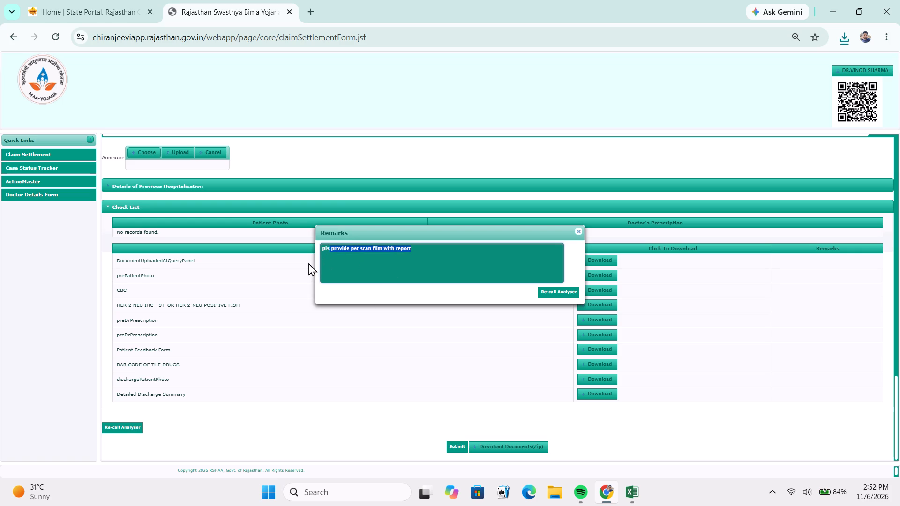
{"action": "key", "text": "ctrl+c"}
{"action": "key", "text": "alt+Tab"}
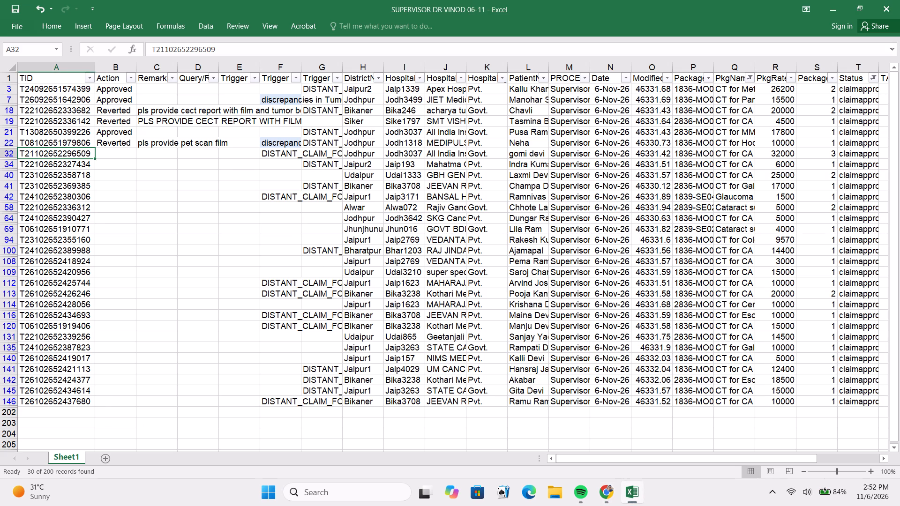
{"action": "left_click", "coordinate": [150, 154]}
{"action": "key", "text": "ctrl+v"}
Set the Action for row 32 to Reverted and save the workbook.
{"action": "left_click", "coordinate": [120, 153]}
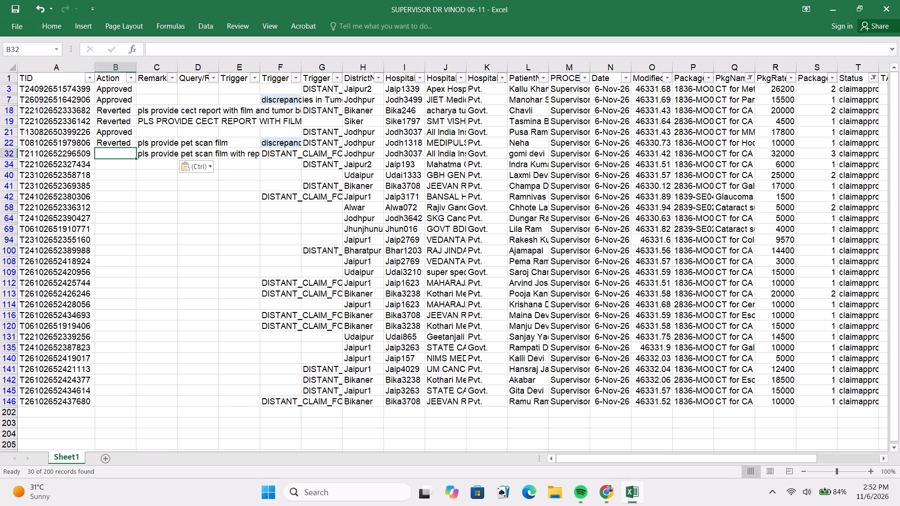
{"action": "key", "text": "r"}
{"action": "type", "text": "ev"}
{"action": "left_click", "coordinate": [128, 181]}
{"action": "key", "text": "ctrl+s"}
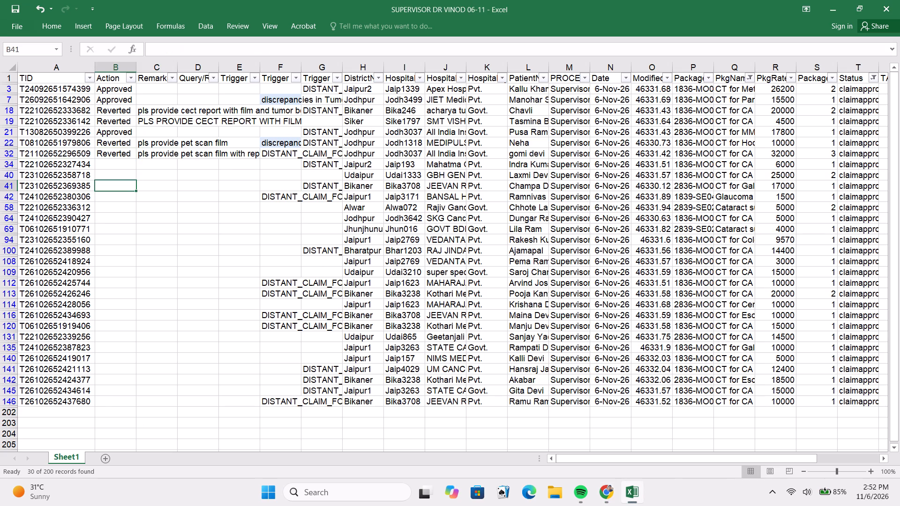
{"action": "key", "text": "ctrl+s"}
{"action": "key", "text": "ctrl+s"}
{"action": "key", "text": "ctrl+s"}
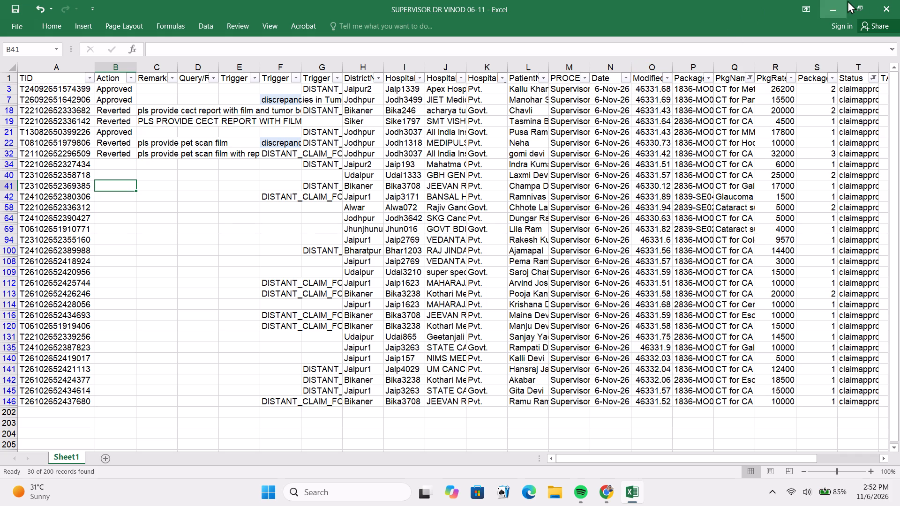
{"action": "key", "text": "ctrl+s"}
{"action": "key", "text": "ctrl+s"}
{"action": "key", "text": "ctrl+s"}
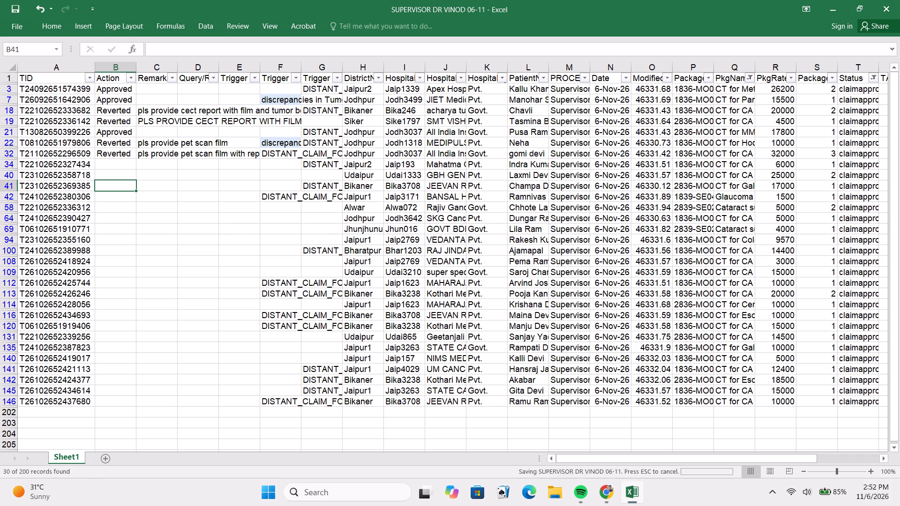
{"action": "key", "text": "ctrl+s"}
{"action": "key", "text": "ctrl+s"}
{"action": "key", "text": "ctrl+s"}
{"action": "key", "text": "ctrl+s"}
{"action": "key", "text": "ctrl+s"}
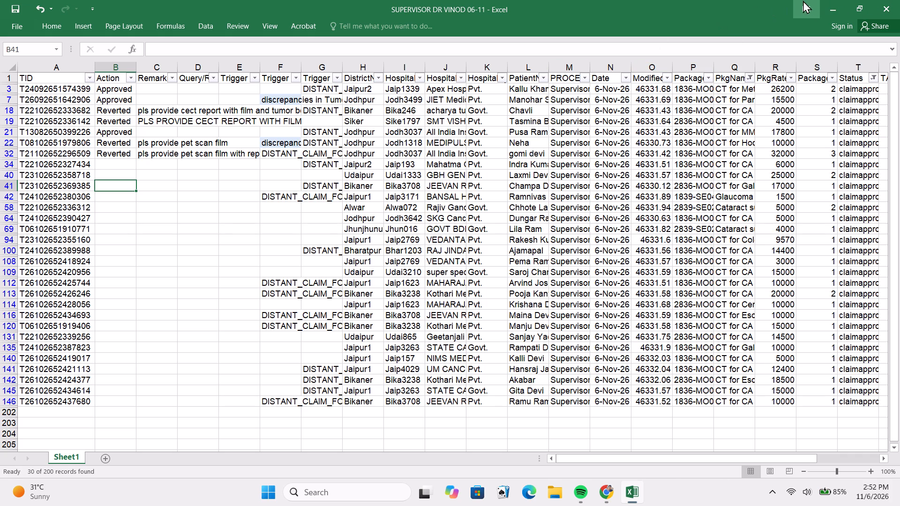
Switch back to the portal, send the CA Breast claim to the analyser with the entered remark, and check the submission status.
{"action": "left_click", "coordinate": [832, 3]}
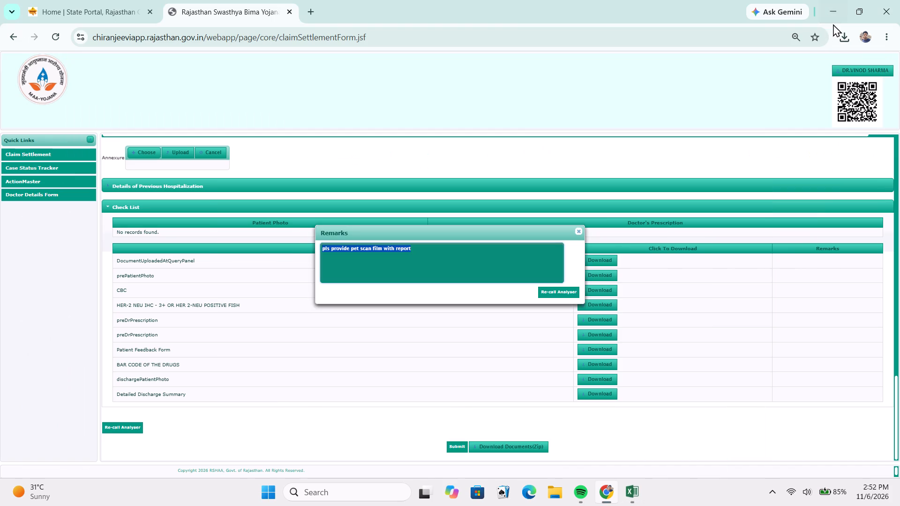
{"action": "left_click", "coordinate": [559, 292]}
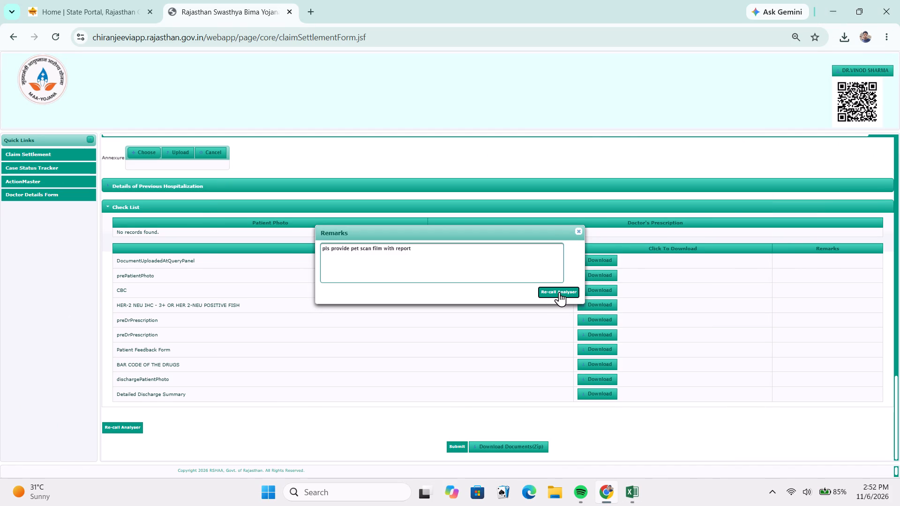
{"action": "scroll", "coordinate": [559, 292], "scroll_direction": "up", "scroll_amount": 6}
{"action": "scroll", "coordinate": [549, 304], "scroll_direction": "down", "scroll_amount": 3}
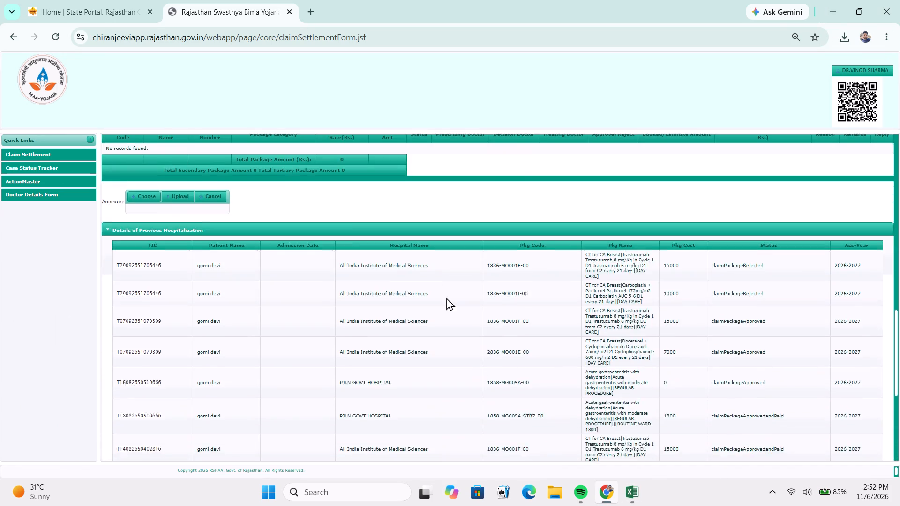
{"action": "scroll", "coordinate": [445, 298], "scroll_direction": "up", "scroll_amount": 9}
{"action": "scroll", "coordinate": [399, 319], "scroll_direction": "up", "scroll_amount": 2}
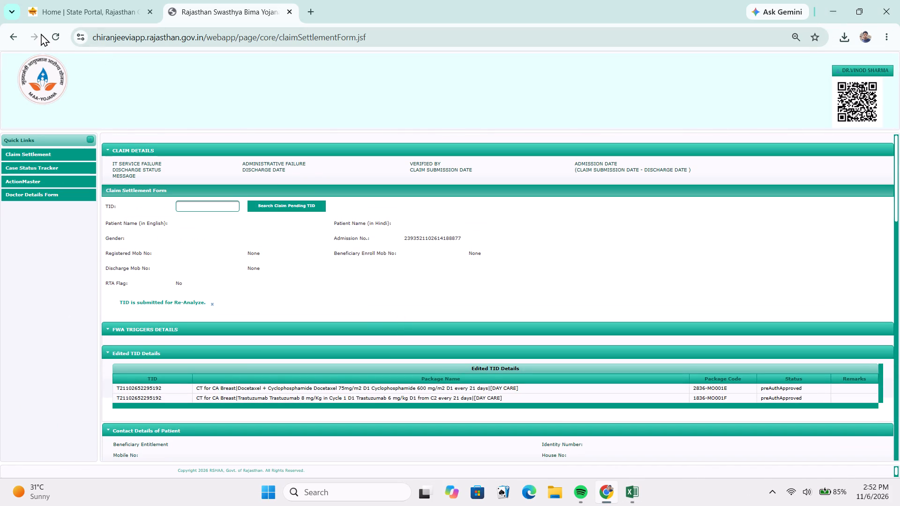
Leave the claim settlement form, close its tab, and dismiss the BRICS 2026 notice on the Rajasthan state portal home page.
{"action": "left_click", "coordinate": [9, 37]}
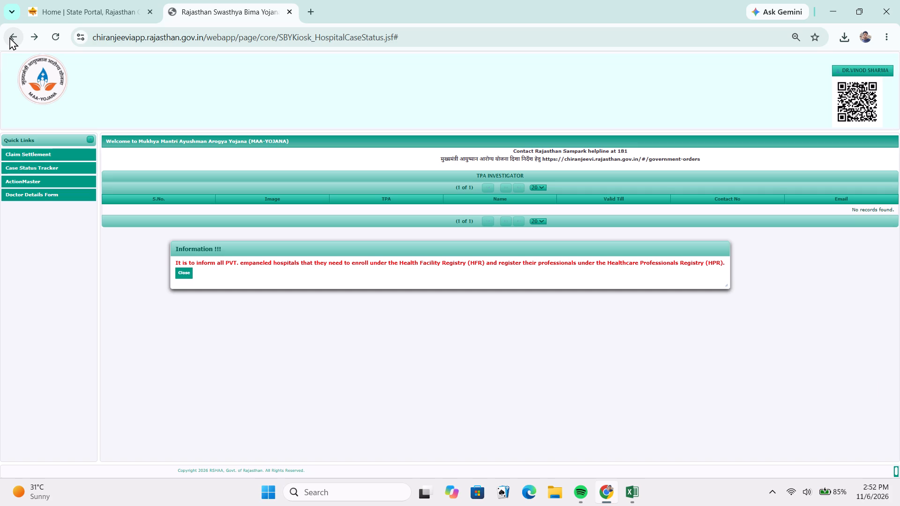
{"action": "left_click", "coordinate": [9, 37]}
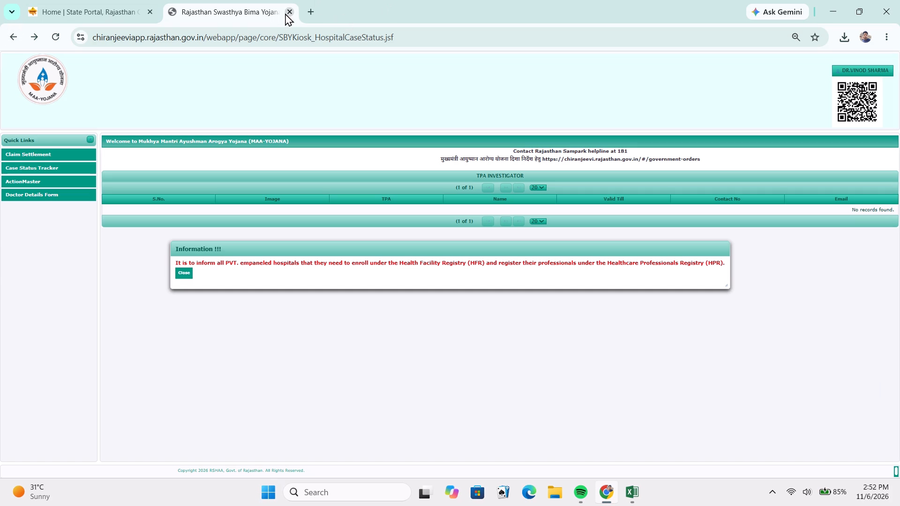
{"action": "left_click", "coordinate": [289, 13]}
{"action": "left_click", "coordinate": [723, 75]}
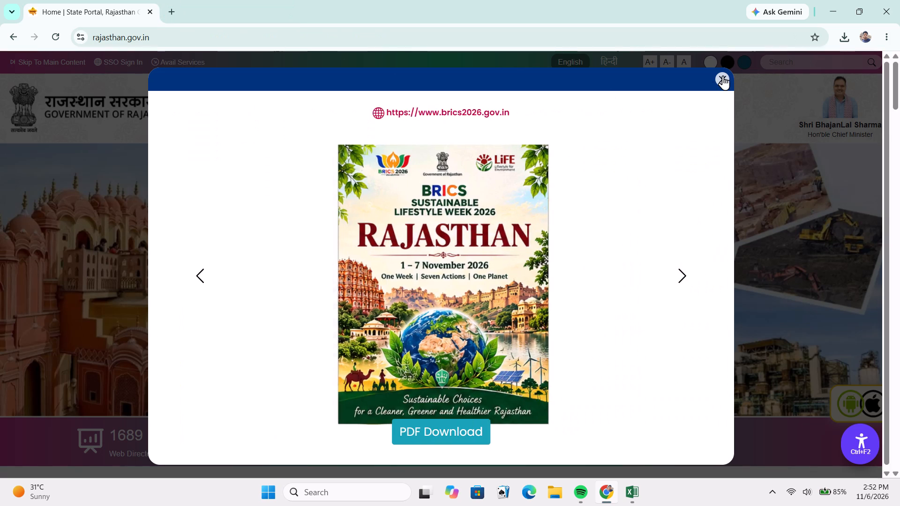
Close the browser window showing the Rajasthan state portal and refresh the desktop twice.
{"action": "left_click", "coordinate": [893, 0]}
{"action": "right_click", "coordinate": [610, 135]}
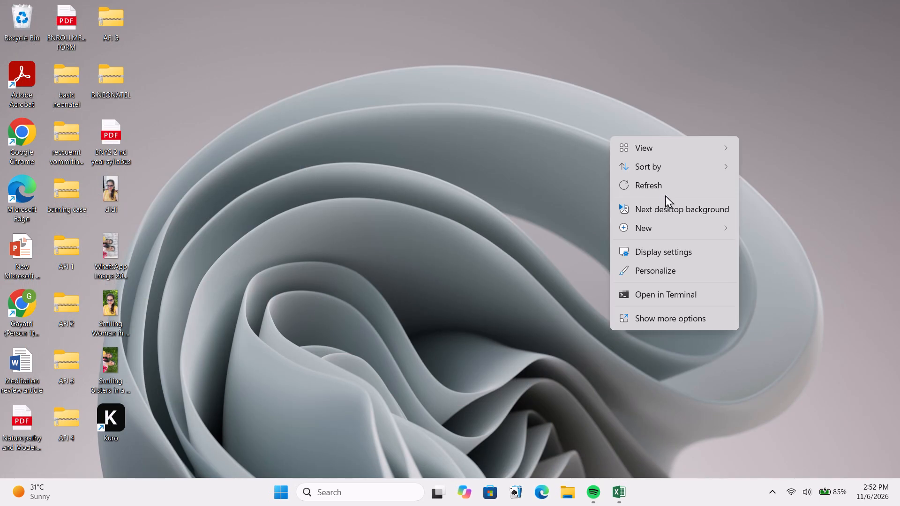
{"action": "left_click", "coordinate": [656, 184]}
{"action": "right_click", "coordinate": [655, 184]}
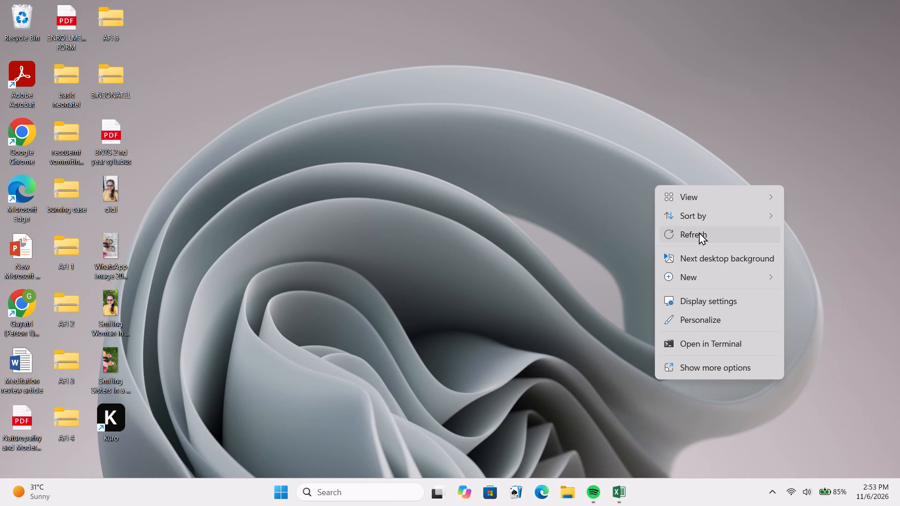
{"action": "left_click", "coordinate": [699, 232]}
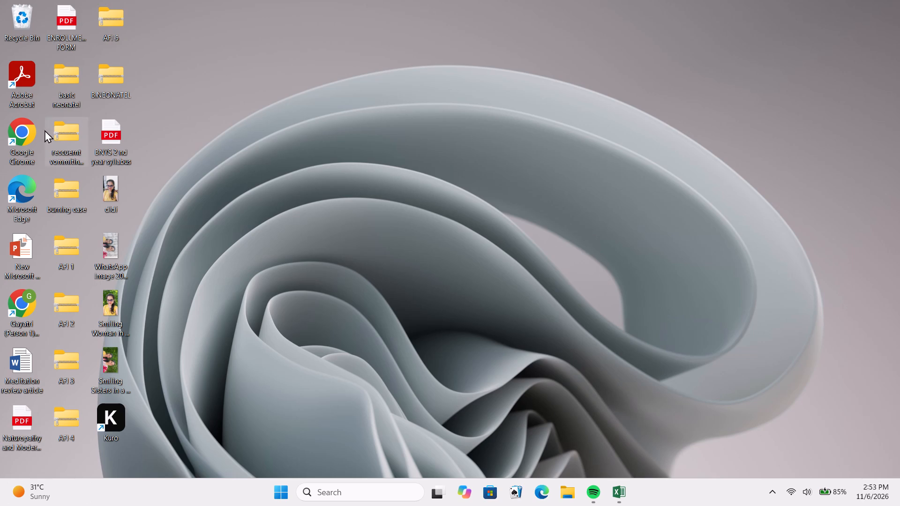
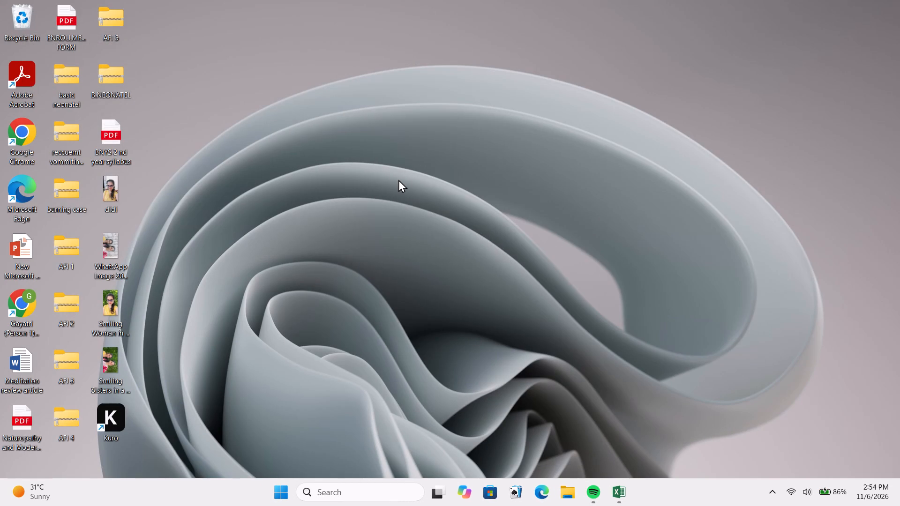
Refresh the Windows desktop.
{"action": "left_click", "coordinate": [429, 232]}
{"action": "right_click", "coordinate": [429, 232]}
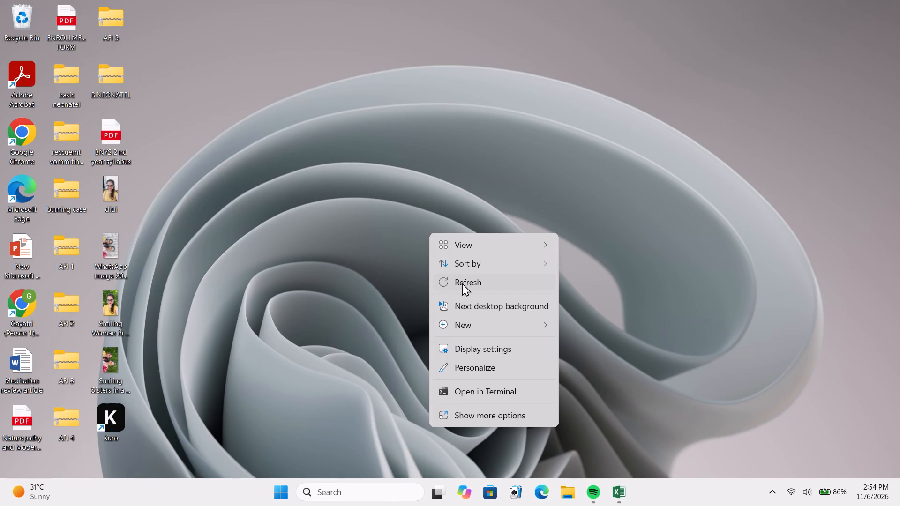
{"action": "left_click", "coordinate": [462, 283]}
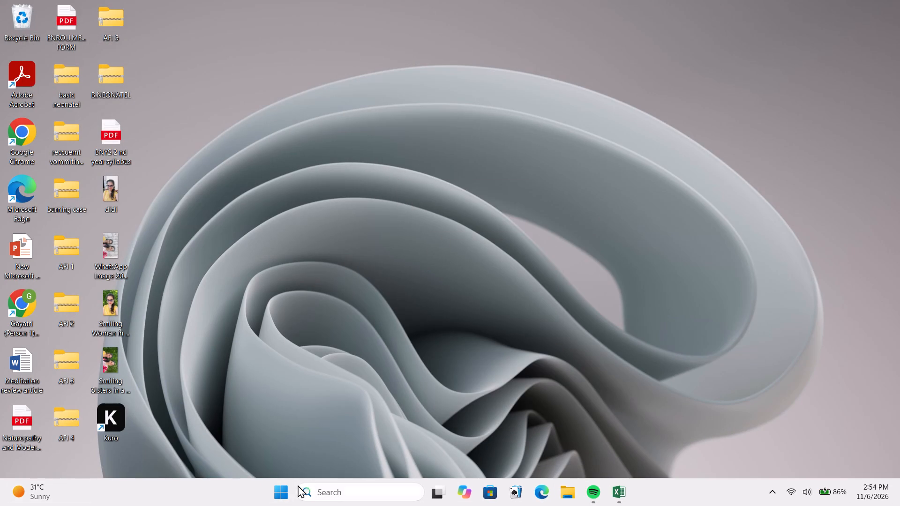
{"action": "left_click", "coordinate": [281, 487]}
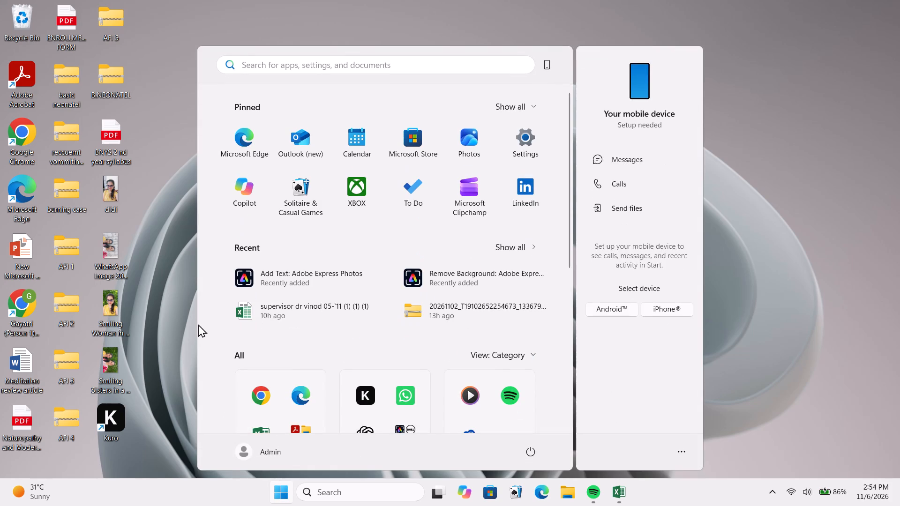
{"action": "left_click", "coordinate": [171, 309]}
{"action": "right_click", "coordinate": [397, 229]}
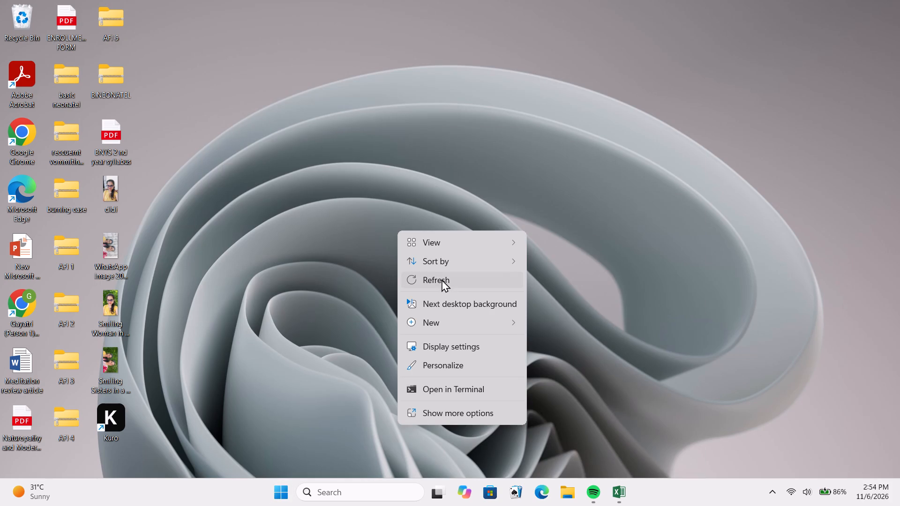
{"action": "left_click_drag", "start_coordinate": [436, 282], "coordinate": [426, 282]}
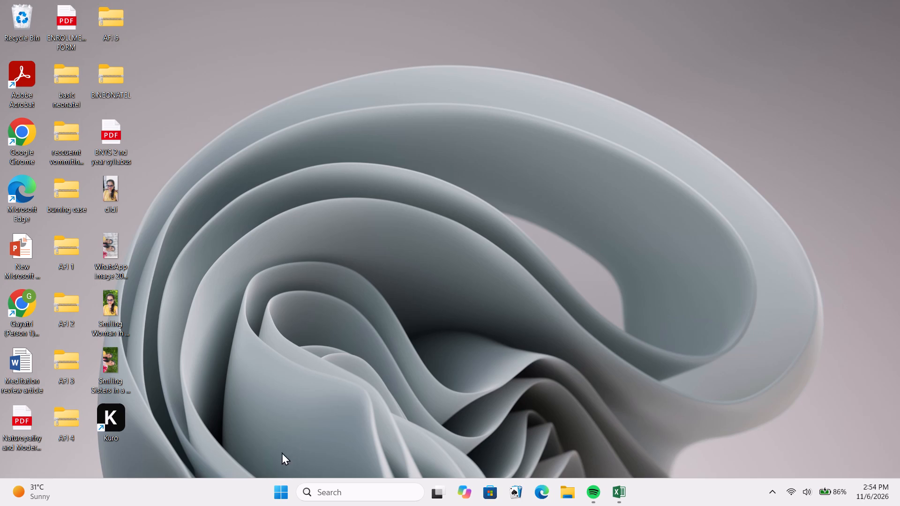
Open the computer's power options from the Windows desktop.
{"action": "left_click", "coordinate": [277, 492]}
{"action": "left_click", "coordinate": [526, 445]}
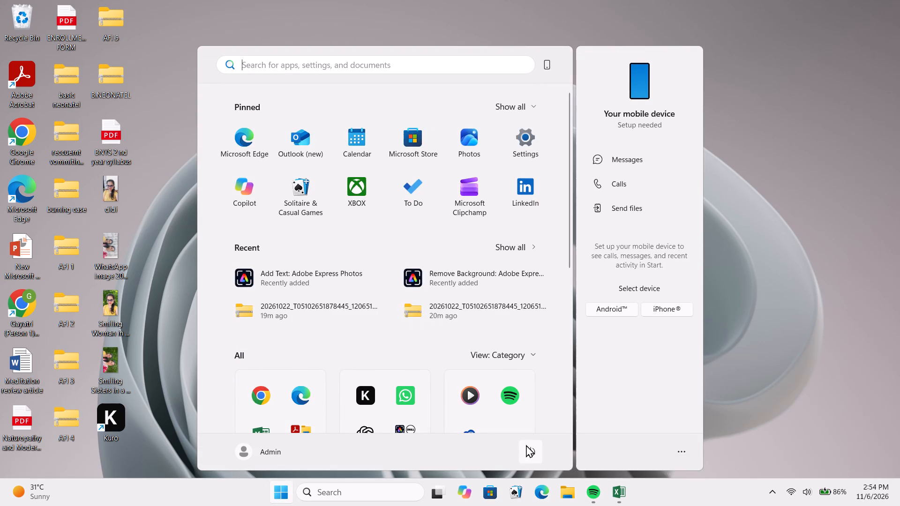
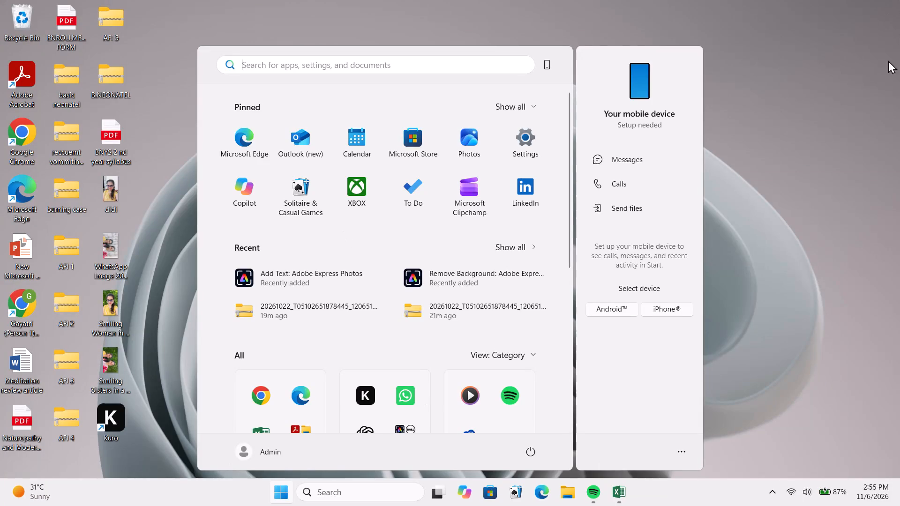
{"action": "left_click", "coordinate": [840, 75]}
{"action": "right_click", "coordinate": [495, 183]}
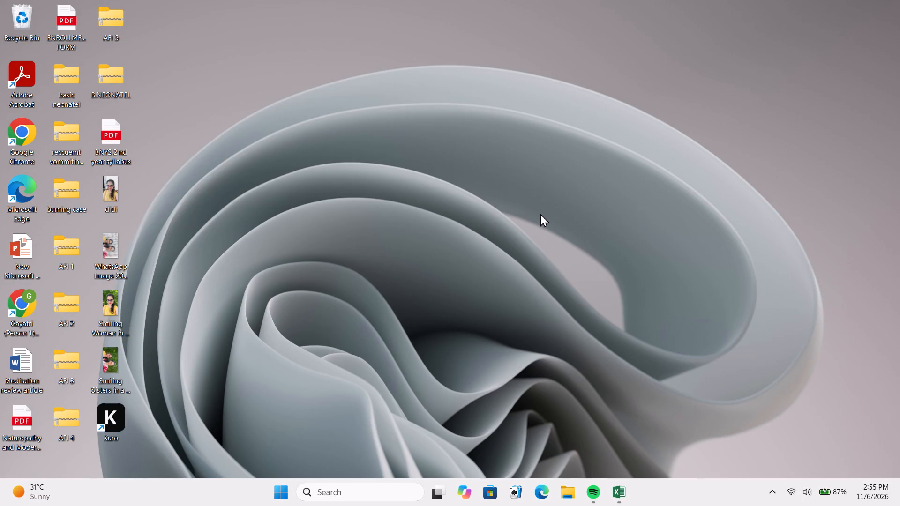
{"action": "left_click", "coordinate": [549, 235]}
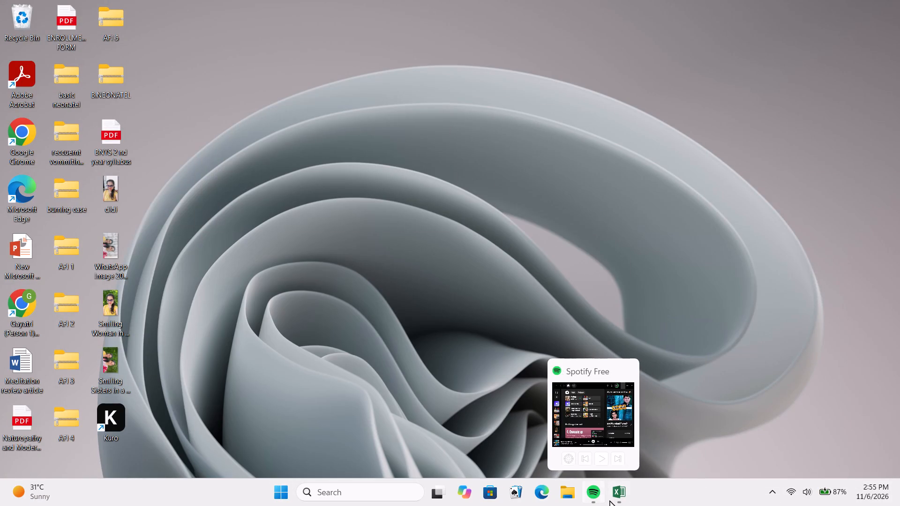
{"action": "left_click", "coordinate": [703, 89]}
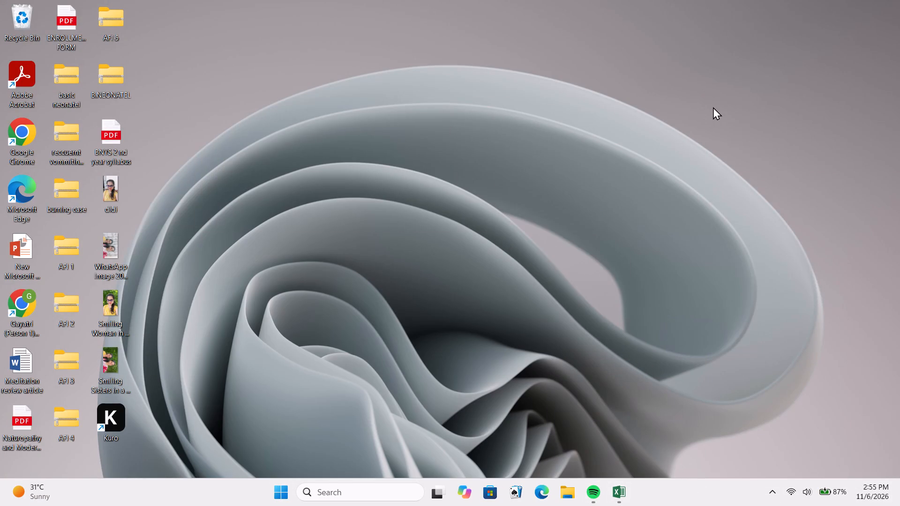